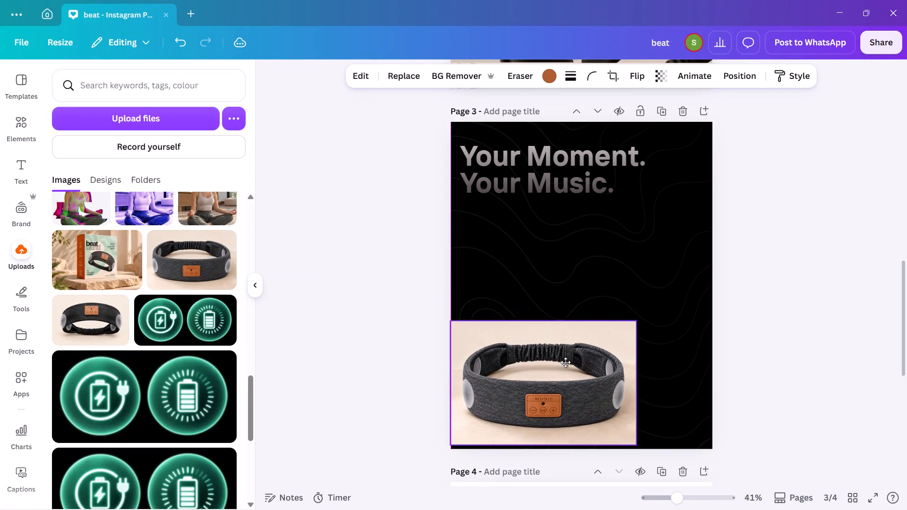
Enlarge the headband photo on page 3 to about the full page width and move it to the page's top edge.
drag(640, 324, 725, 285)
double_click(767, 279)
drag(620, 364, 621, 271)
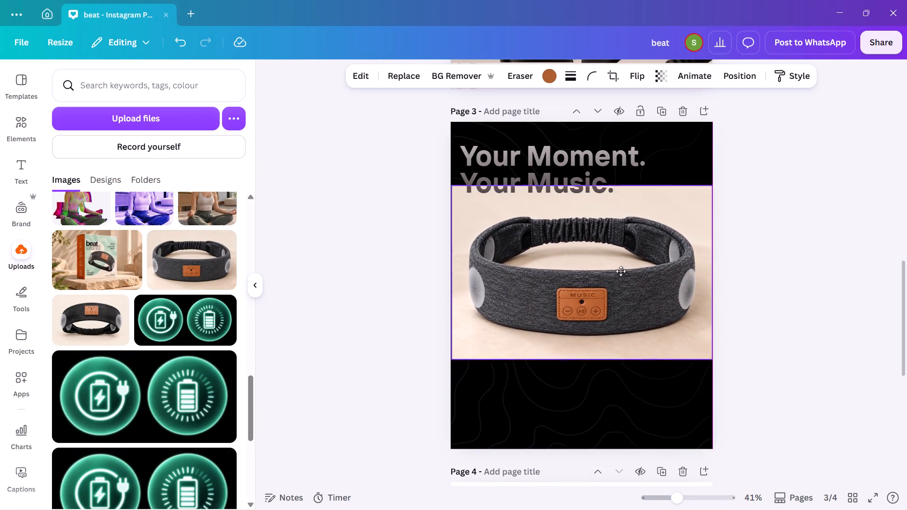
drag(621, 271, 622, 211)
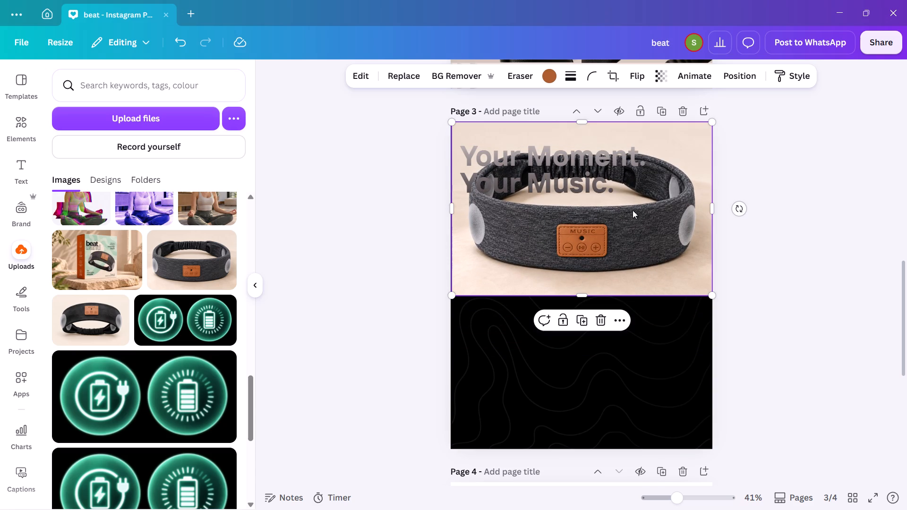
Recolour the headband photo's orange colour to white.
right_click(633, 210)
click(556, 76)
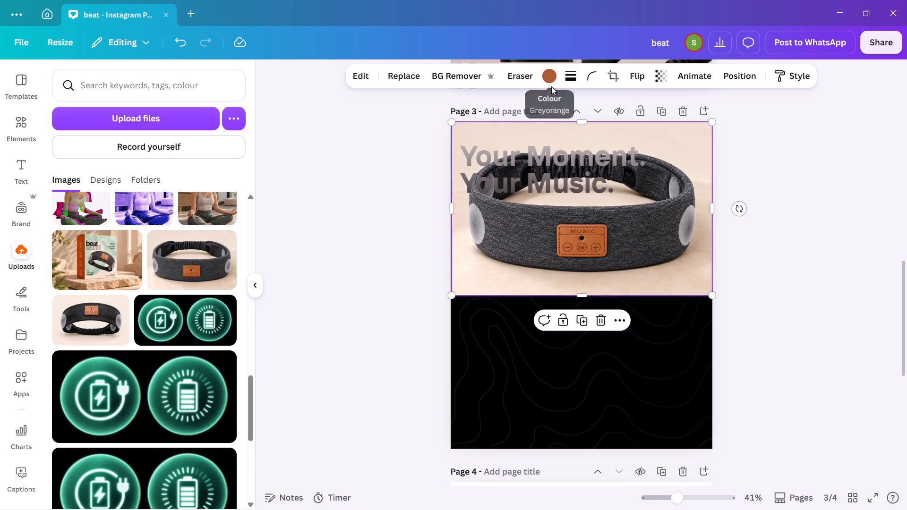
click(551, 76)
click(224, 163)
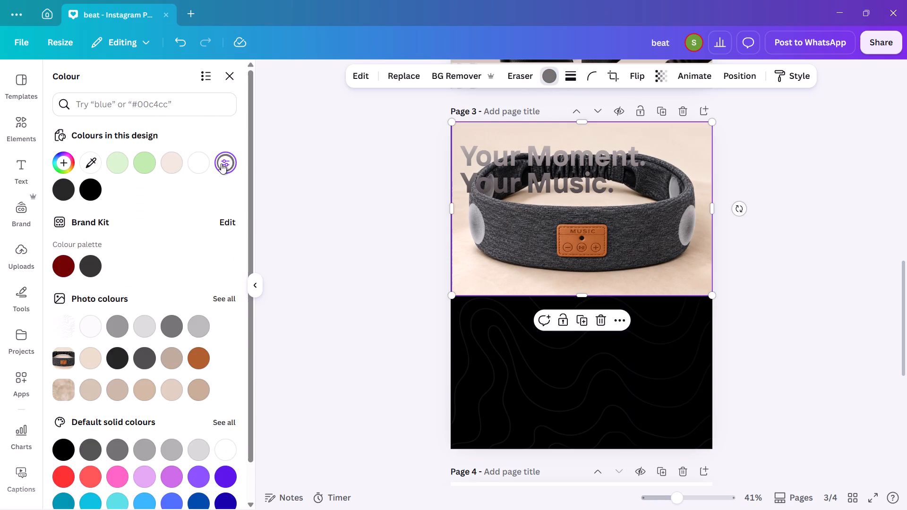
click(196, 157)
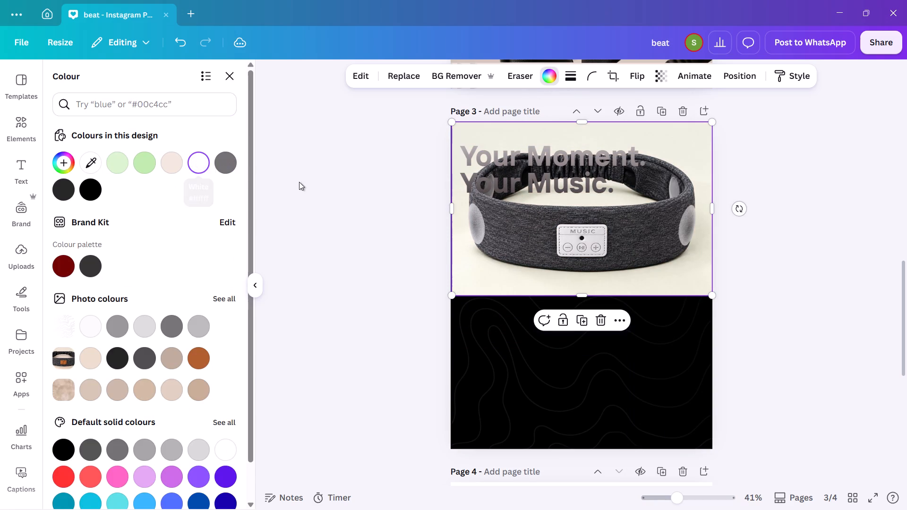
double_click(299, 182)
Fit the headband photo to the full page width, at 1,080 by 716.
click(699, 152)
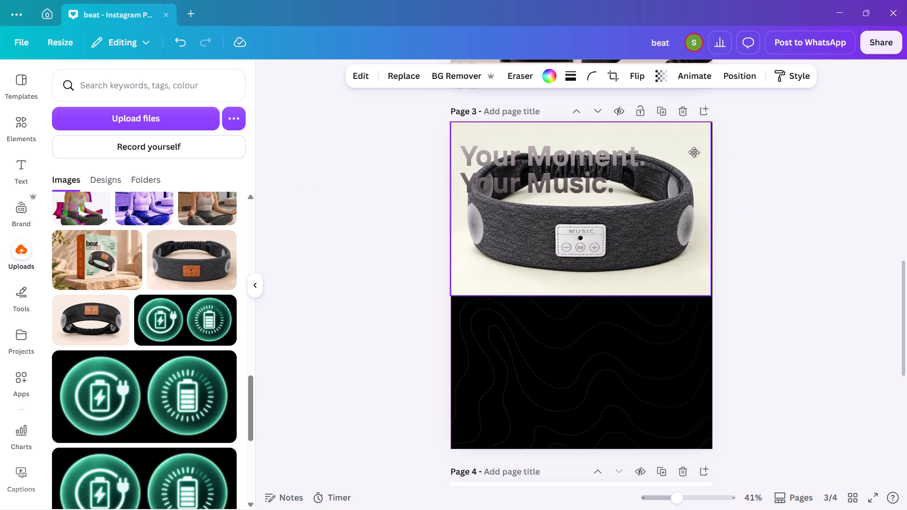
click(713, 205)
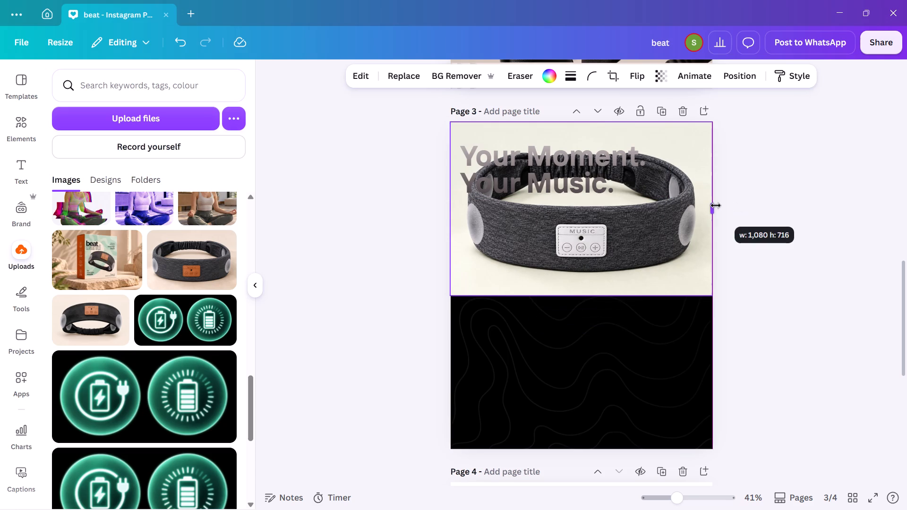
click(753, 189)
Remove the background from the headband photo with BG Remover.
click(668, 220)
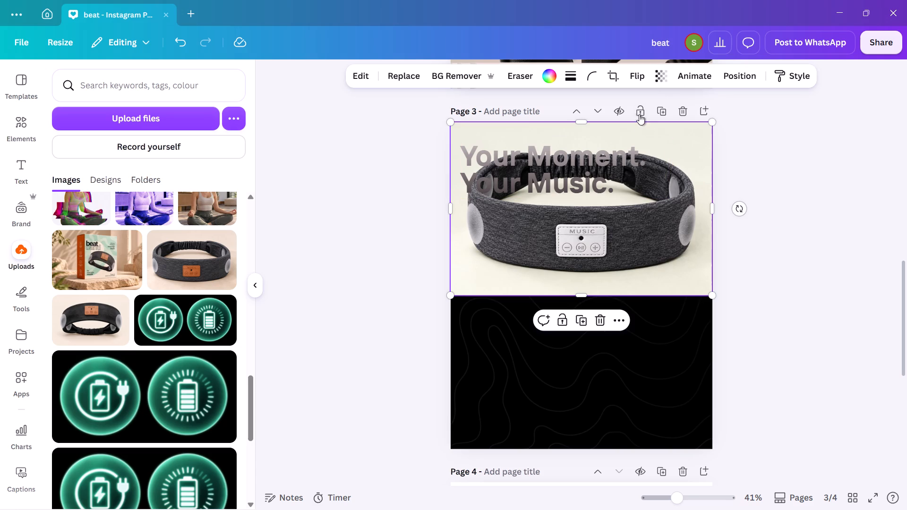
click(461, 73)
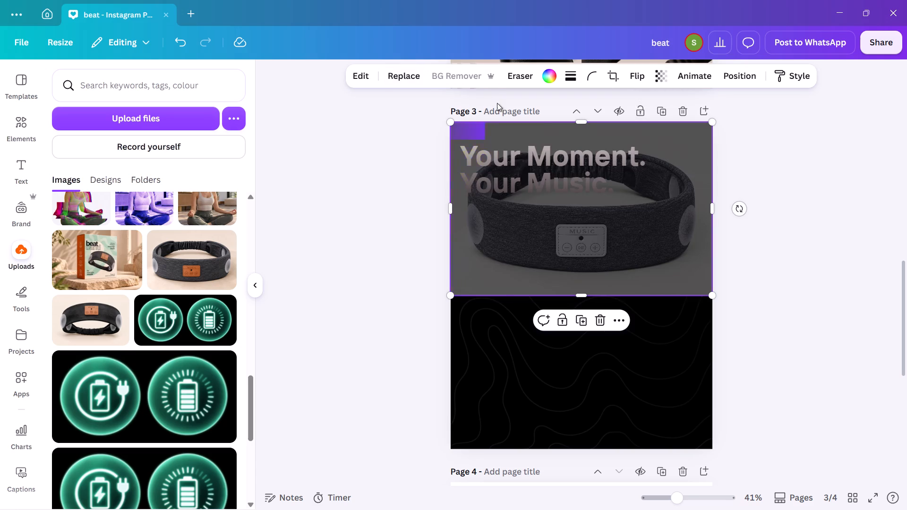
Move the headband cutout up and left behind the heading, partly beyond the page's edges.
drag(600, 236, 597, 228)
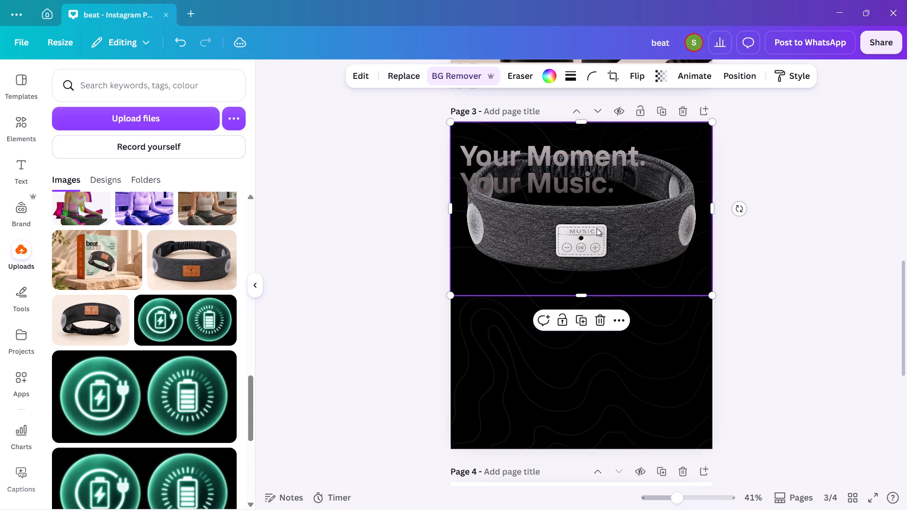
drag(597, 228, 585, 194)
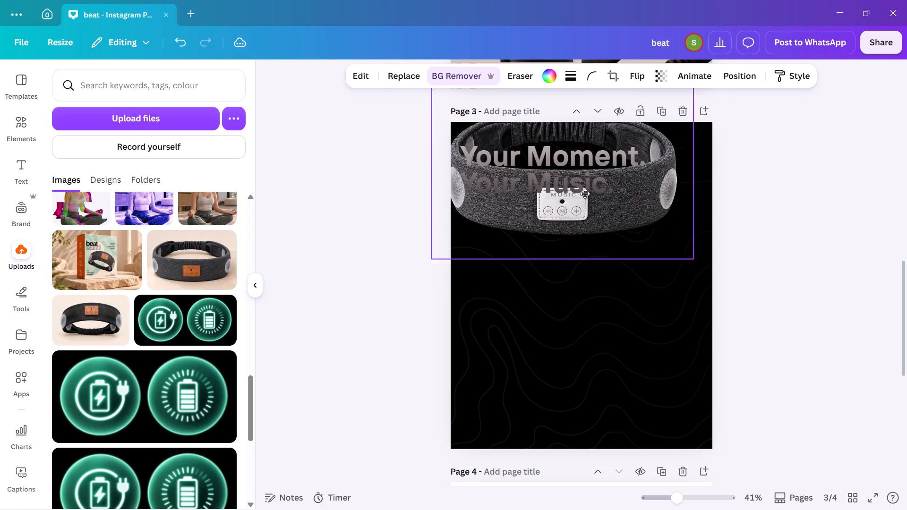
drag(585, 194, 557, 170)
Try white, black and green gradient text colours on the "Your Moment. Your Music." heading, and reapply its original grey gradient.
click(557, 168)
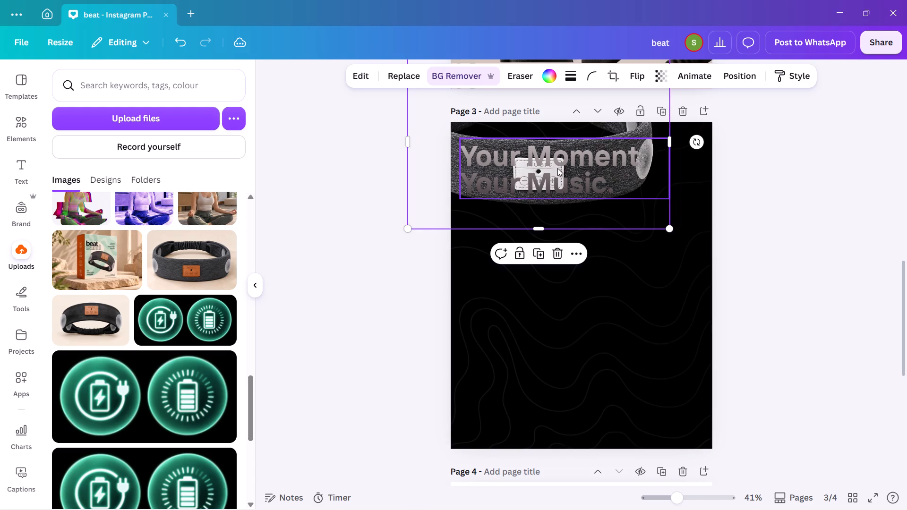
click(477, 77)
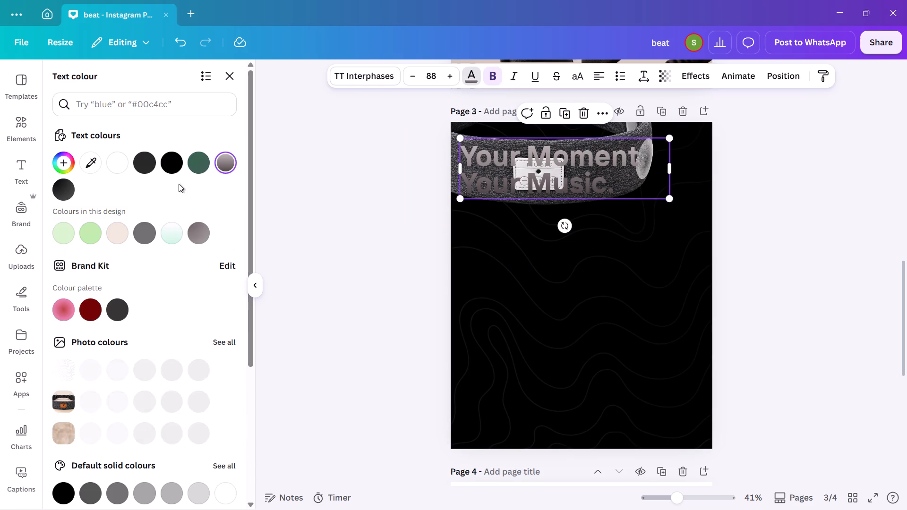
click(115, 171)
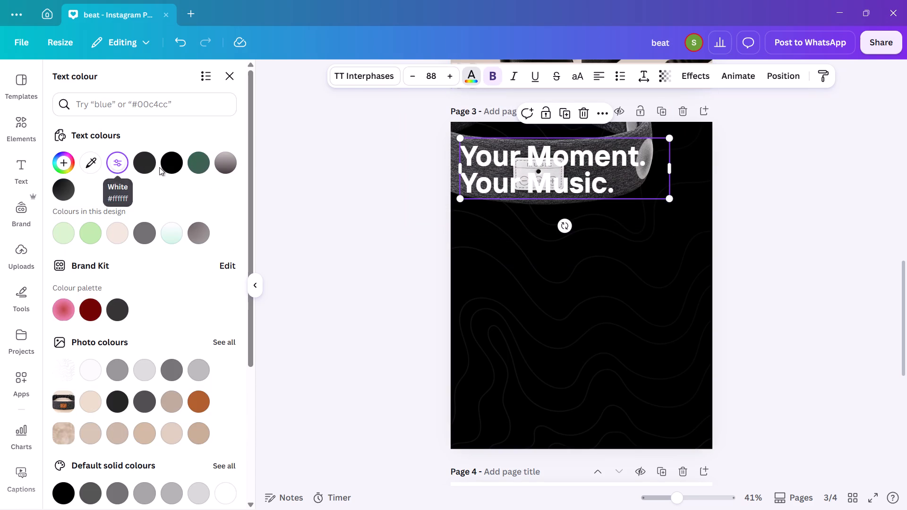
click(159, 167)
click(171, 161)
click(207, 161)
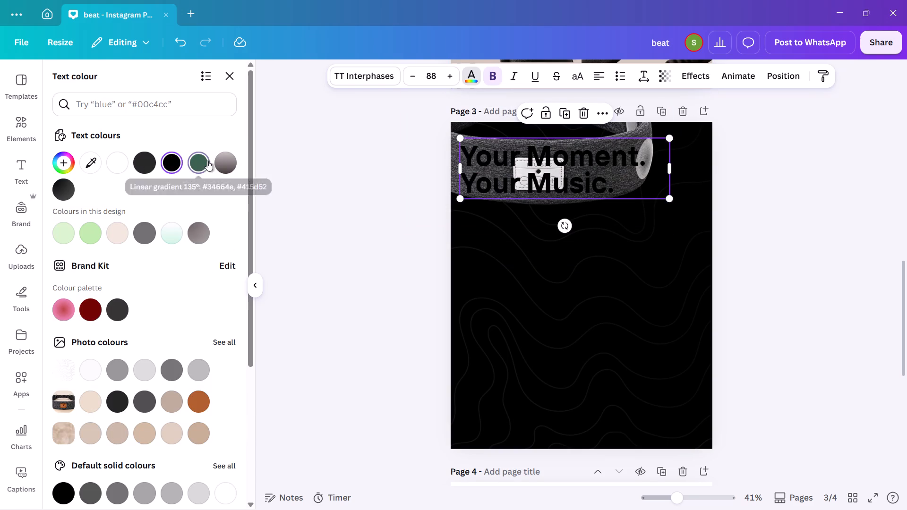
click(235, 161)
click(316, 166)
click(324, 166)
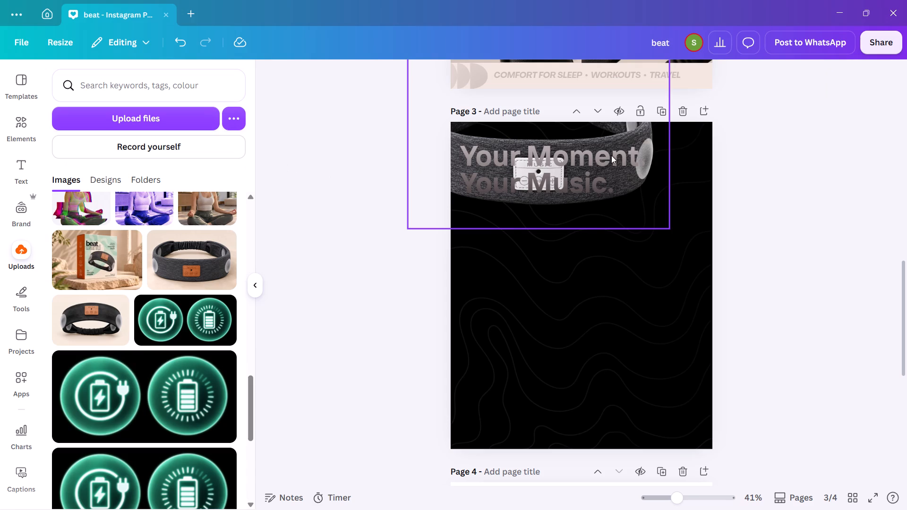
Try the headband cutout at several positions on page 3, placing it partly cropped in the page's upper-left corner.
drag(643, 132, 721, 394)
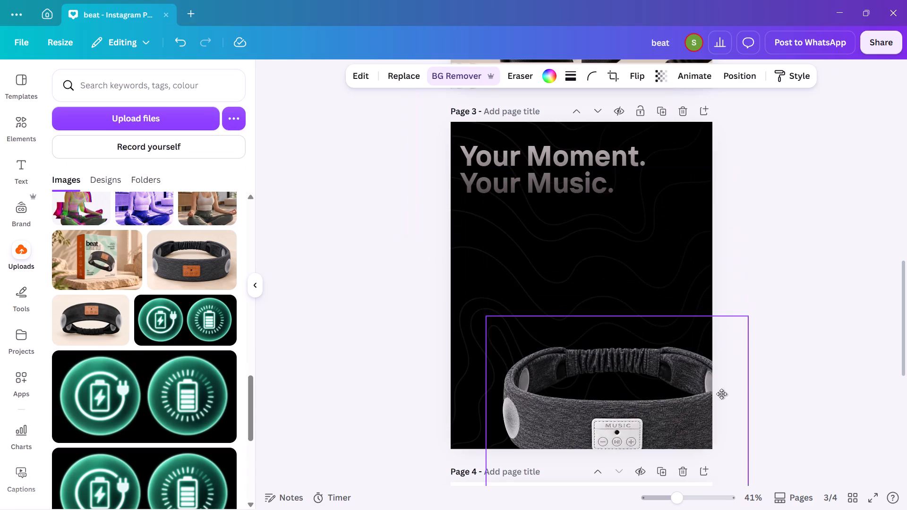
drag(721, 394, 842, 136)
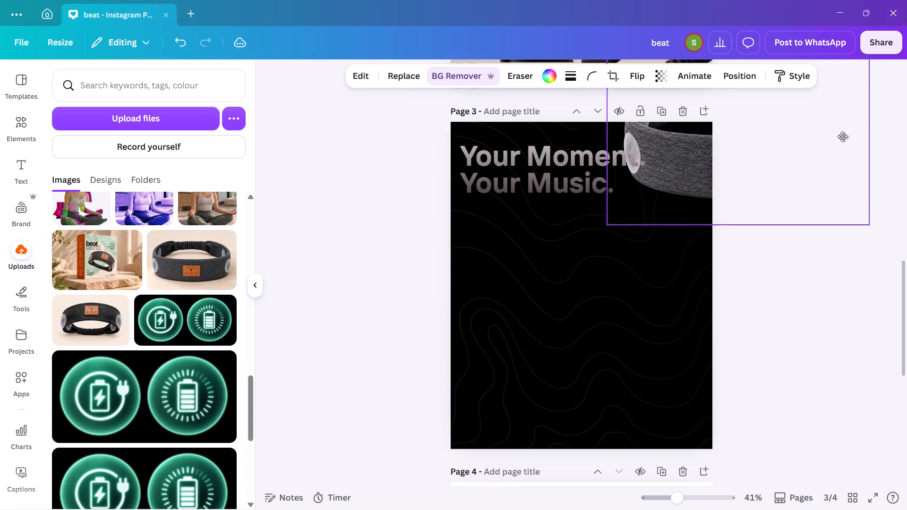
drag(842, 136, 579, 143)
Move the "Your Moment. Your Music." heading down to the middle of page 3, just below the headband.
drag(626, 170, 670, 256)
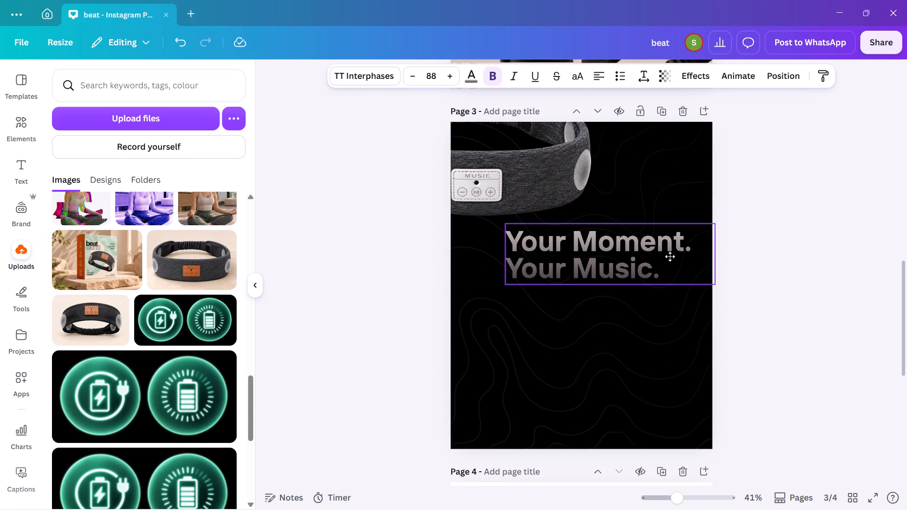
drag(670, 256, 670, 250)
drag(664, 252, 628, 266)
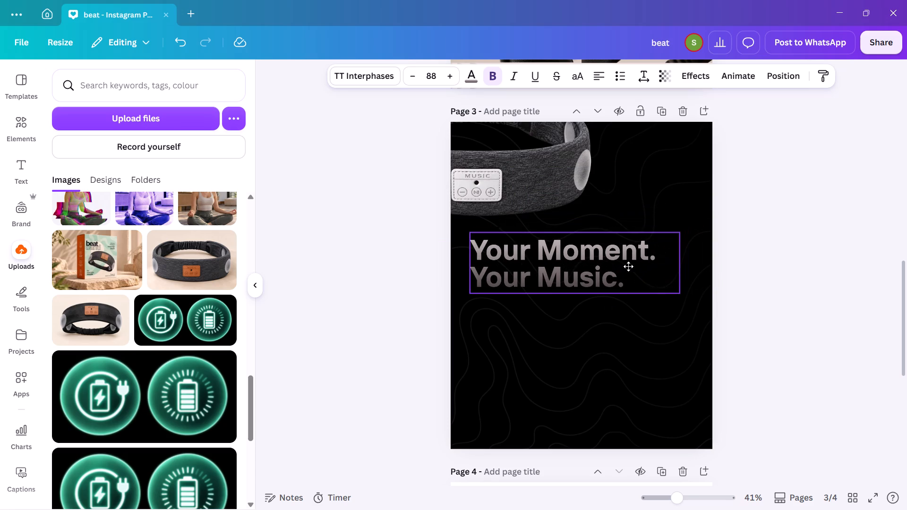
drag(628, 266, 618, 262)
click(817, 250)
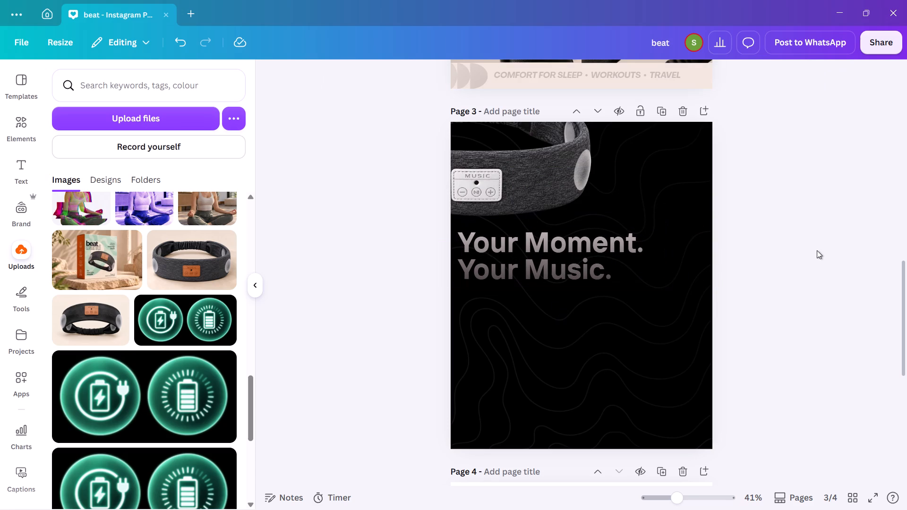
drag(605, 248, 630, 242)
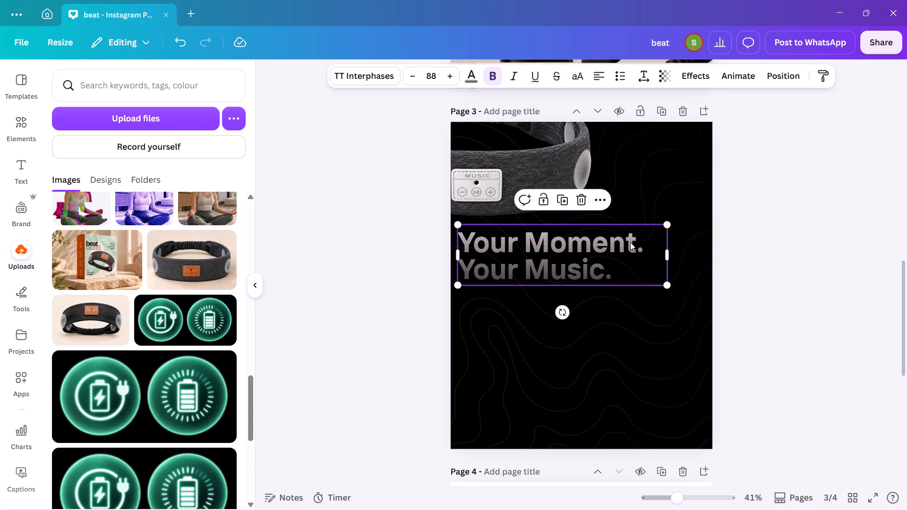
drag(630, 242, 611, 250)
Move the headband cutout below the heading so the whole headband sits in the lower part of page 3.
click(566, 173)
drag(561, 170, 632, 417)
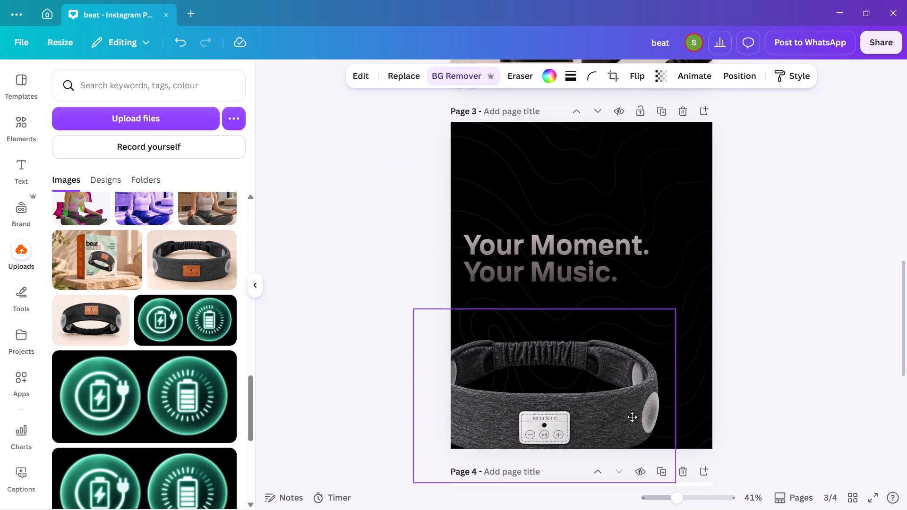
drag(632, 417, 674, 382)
Move the "Your Moment. Your Music." heading back to the top of page 3, near the page's left edge.
drag(527, 260, 523, 180)
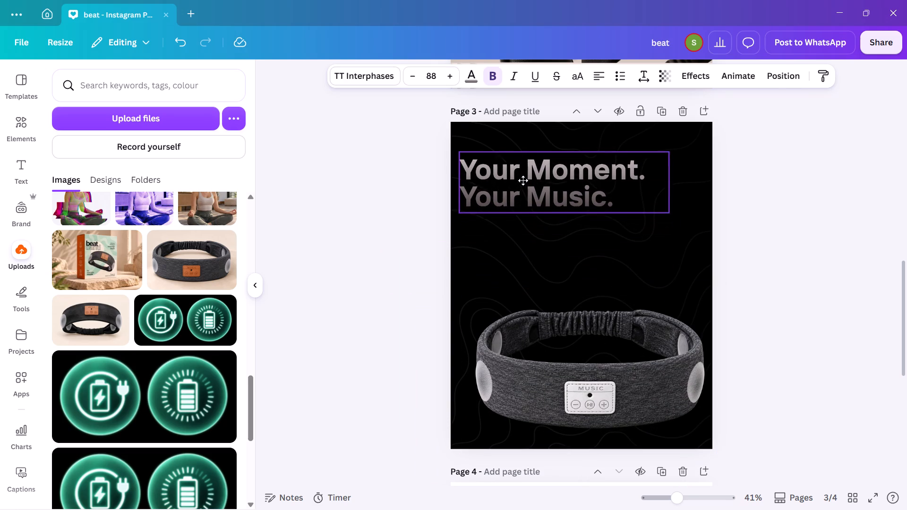
drag(523, 180, 524, 188)
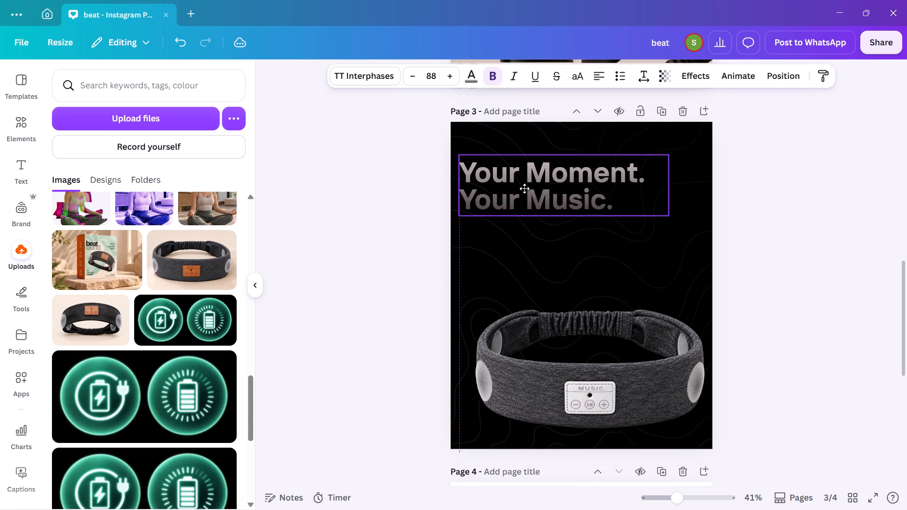
drag(524, 188, 538, 187)
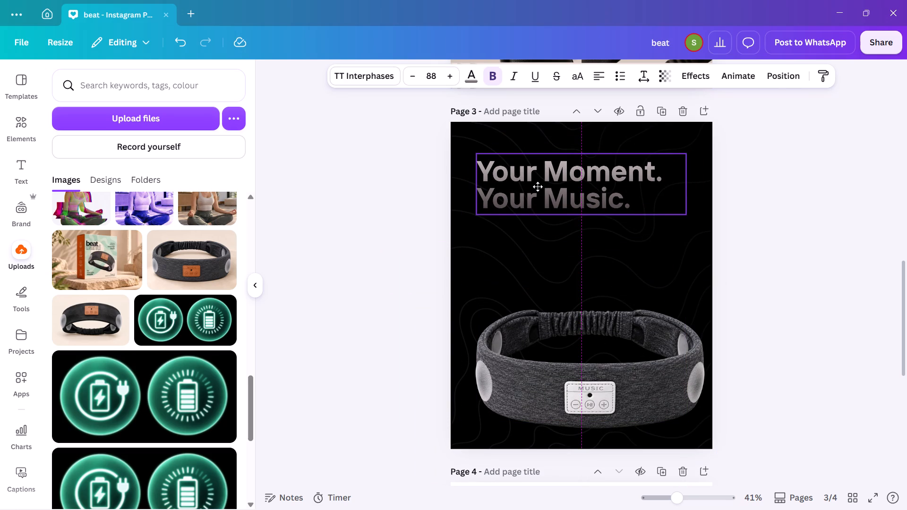
drag(538, 187, 538, 181)
click(824, 237)
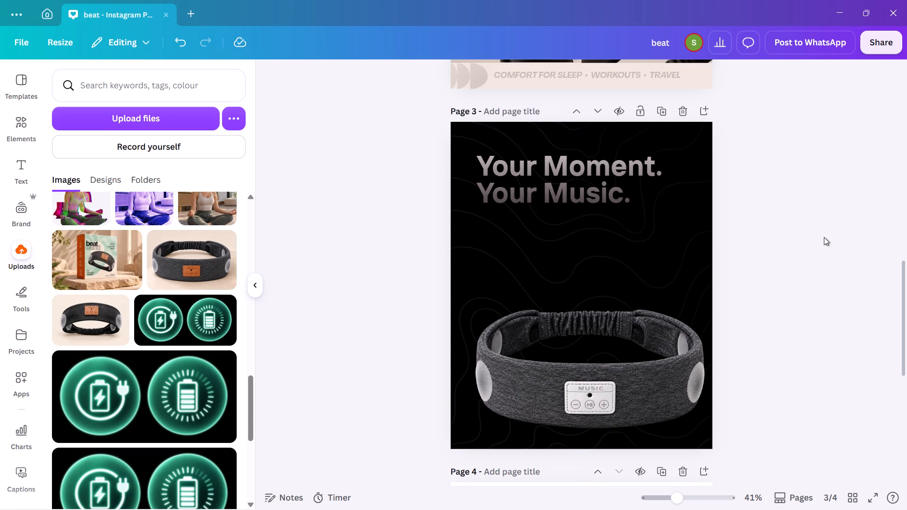
drag(566, 186, 555, 171)
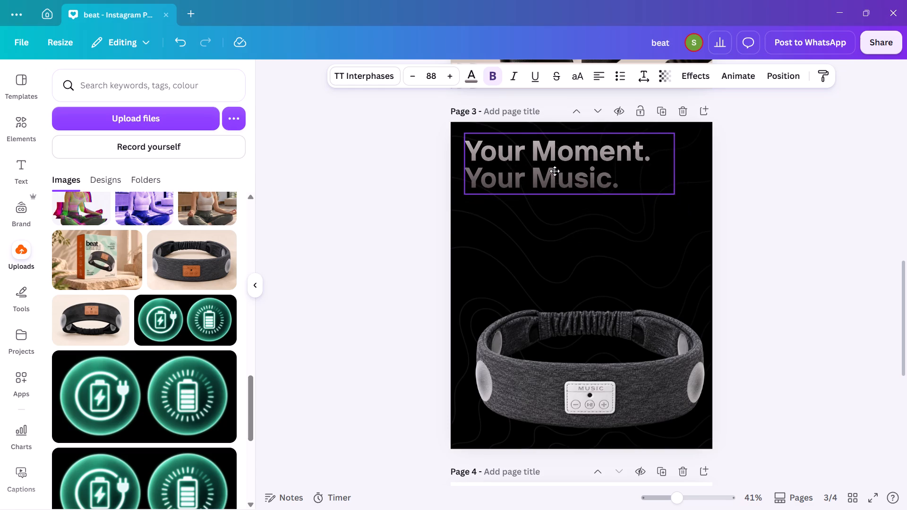
drag(555, 171, 565, 172)
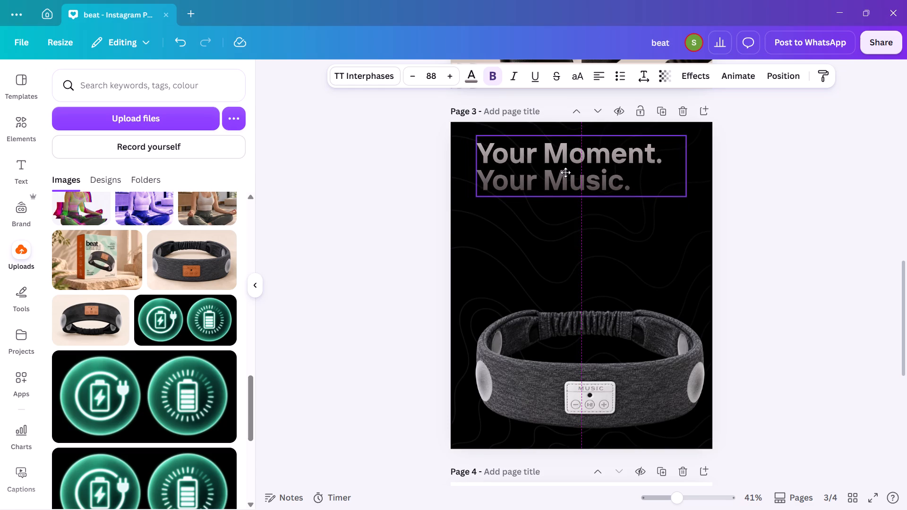
drag(565, 172, 551, 177)
click(903, 212)
click(815, 272)
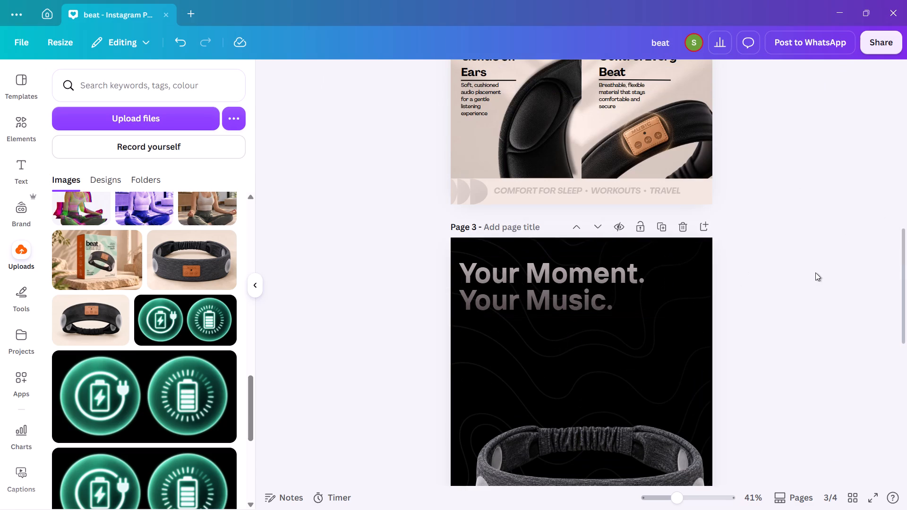
Move the headband cutout up towards the heading on page 3, and delete it from the page.
scroll(815, 272, up, 1)
scroll(815, 272, down, 1)
scroll(815, 272, up, 2)
scroll(815, 272, down, 3)
drag(599, 373, 592, 227)
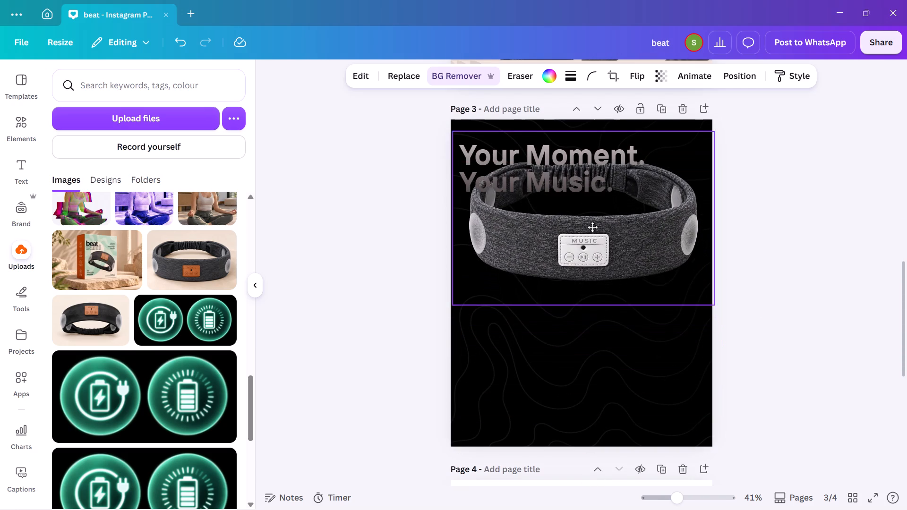
drag(592, 227, 591, 259)
click(602, 143)
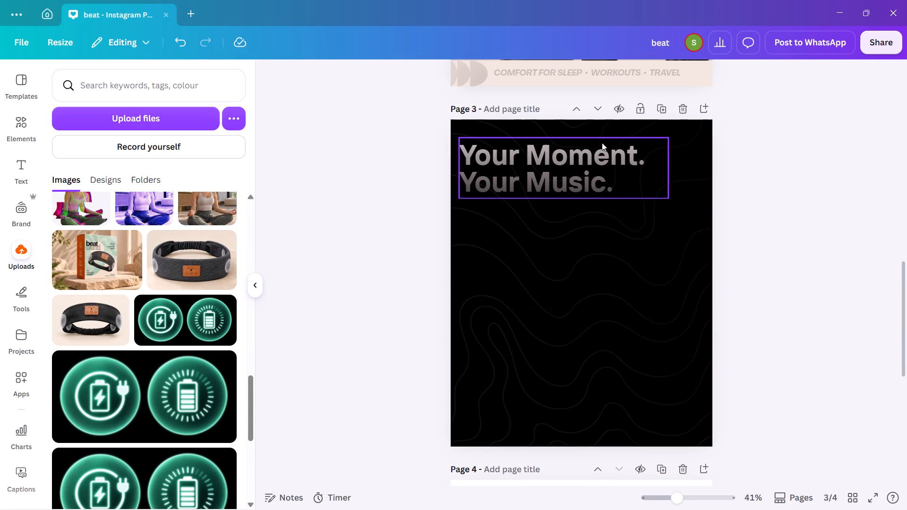
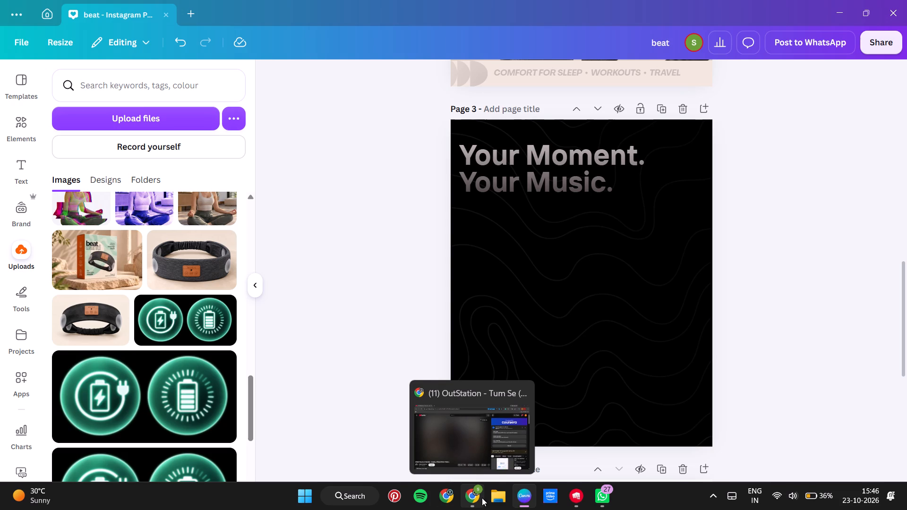
Switch to Chrome, pause the "OutStation - Tum Se" music video on YouTube, and minimise the browser window.
click(488, 498)
click(469, 498)
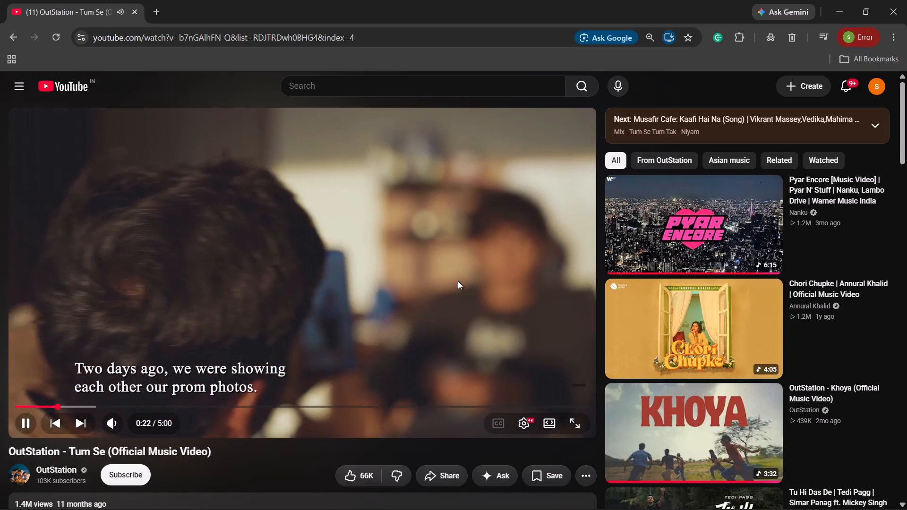
click(458, 281)
click(846, 0)
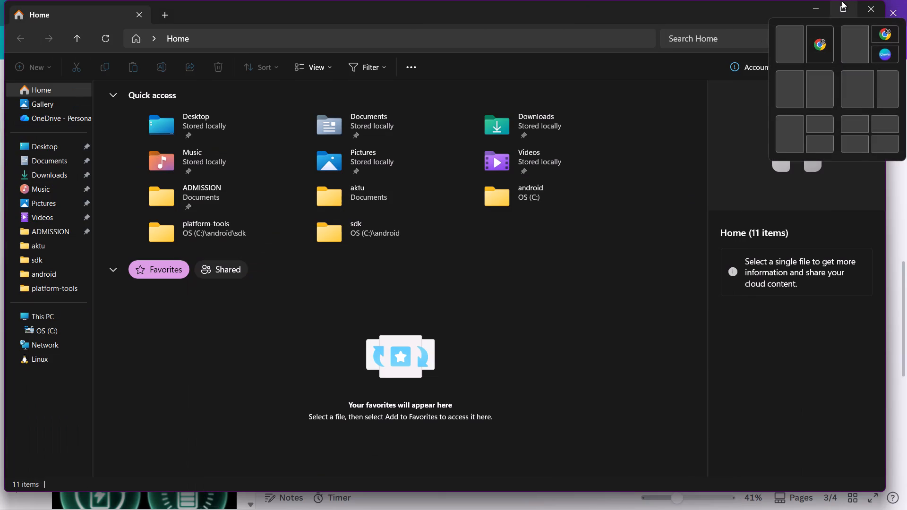
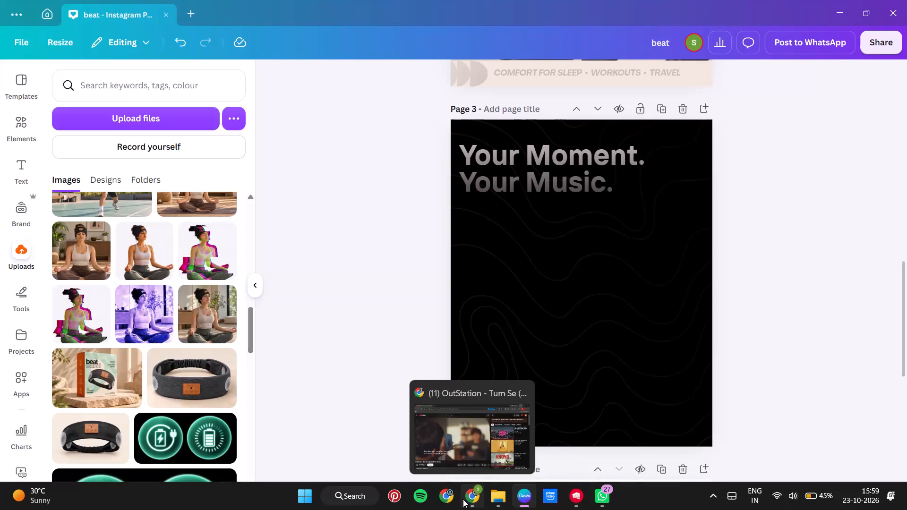
Open the Pinterest app from the desktop and maximise its window.
click(463, 499)
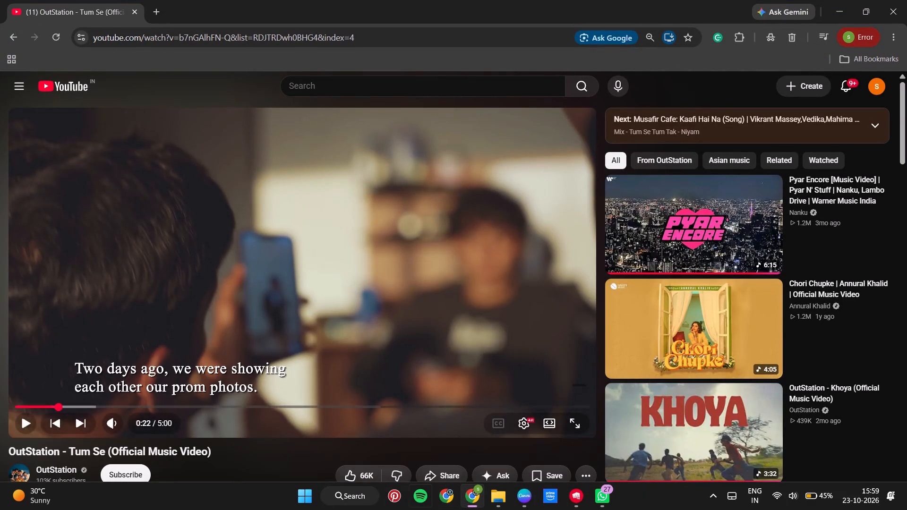
click(399, 492)
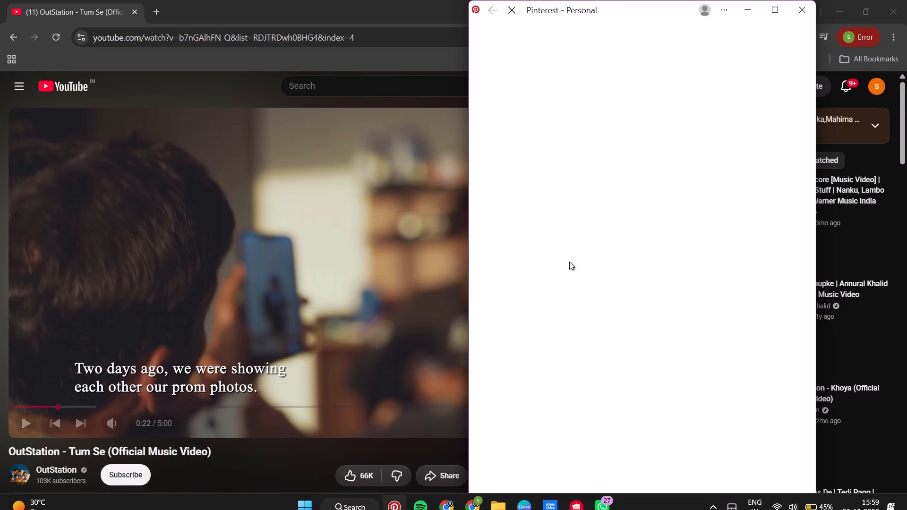
click(774, 13)
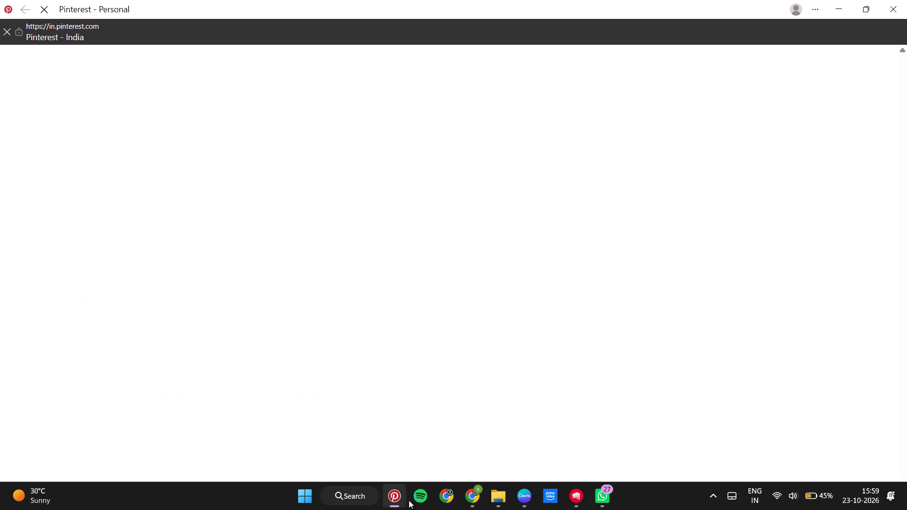
Switch to Spotify, try to resume the current track, and minimise its window to return to Pinterest.
click(424, 496)
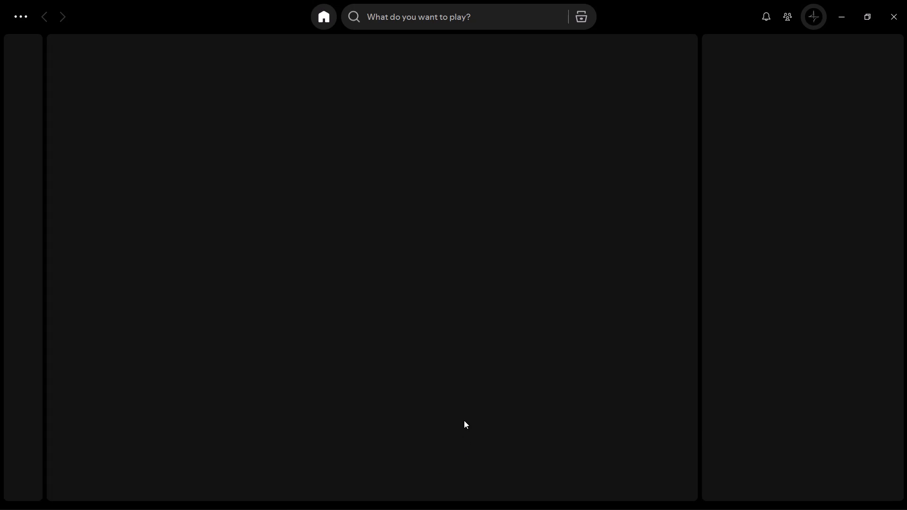
click(453, 480)
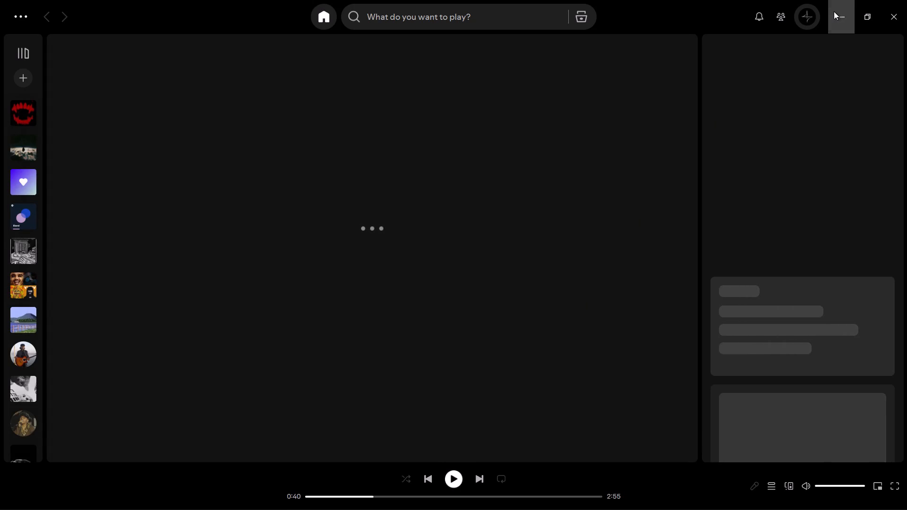
click(834, 11)
Search Pinterest for "brand music posters".
click(285, 68)
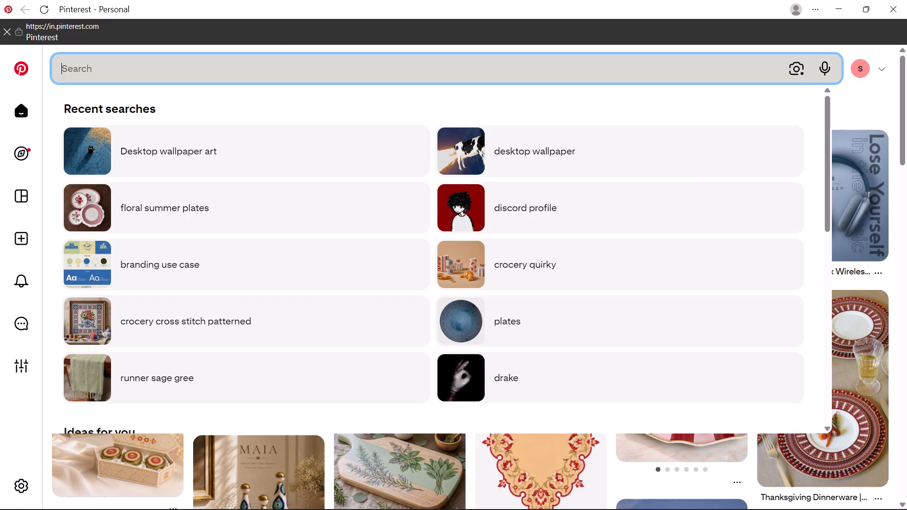
text(brand music posters)
key(Return)
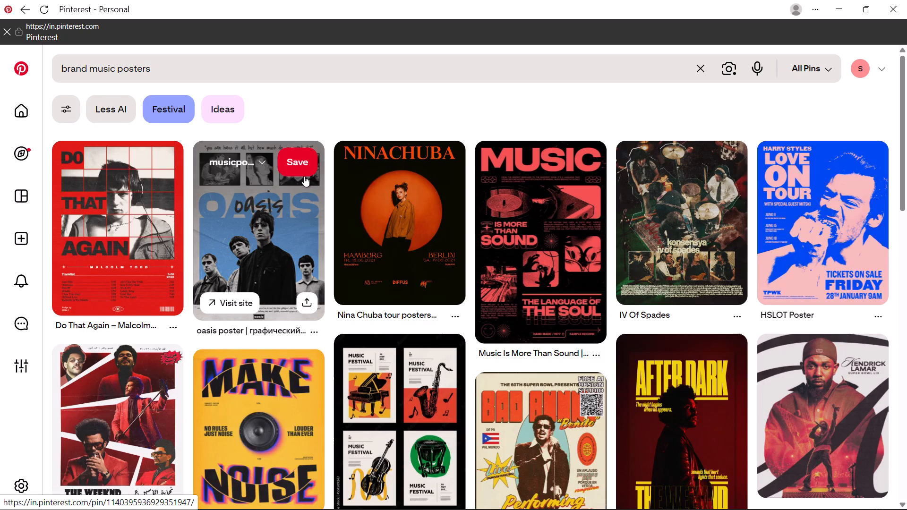
Browse the poster results for design references and open the "Music Festival Posters and Vector Graphic Designs for Events" pin.
scroll(304, 176, up, 1)
scroll(304, 176, down, 2)
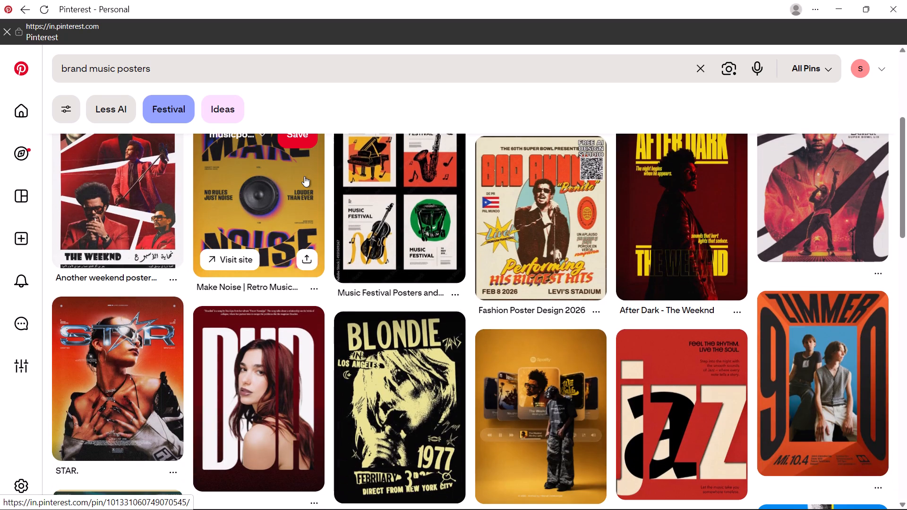
scroll(304, 176, up, 1)
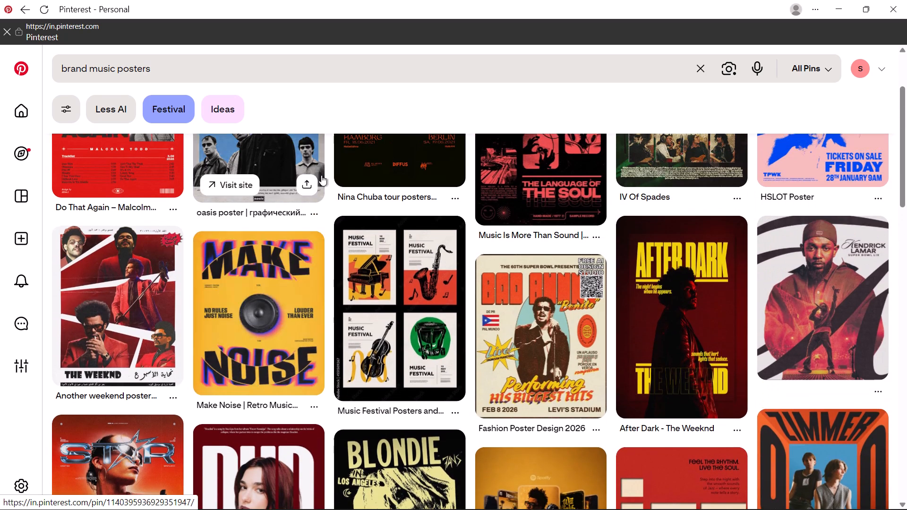
scroll(321, 175, down, 1)
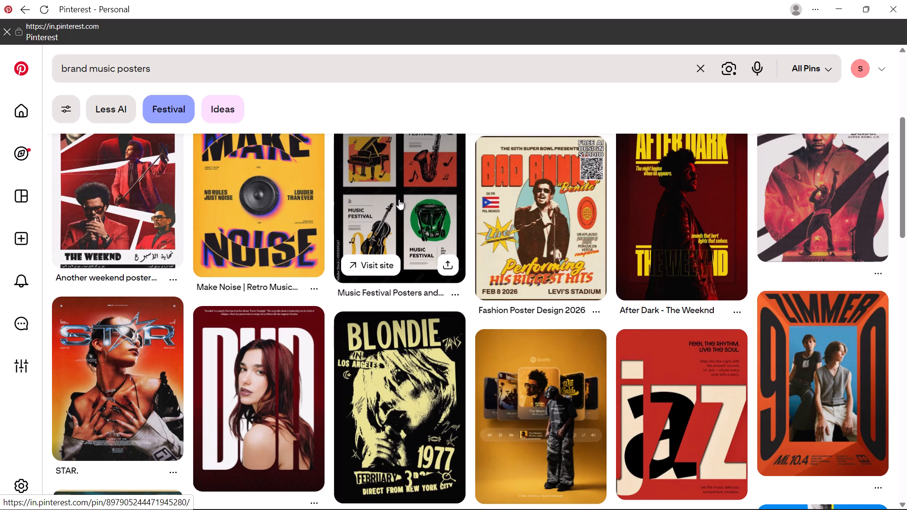
click(399, 199)
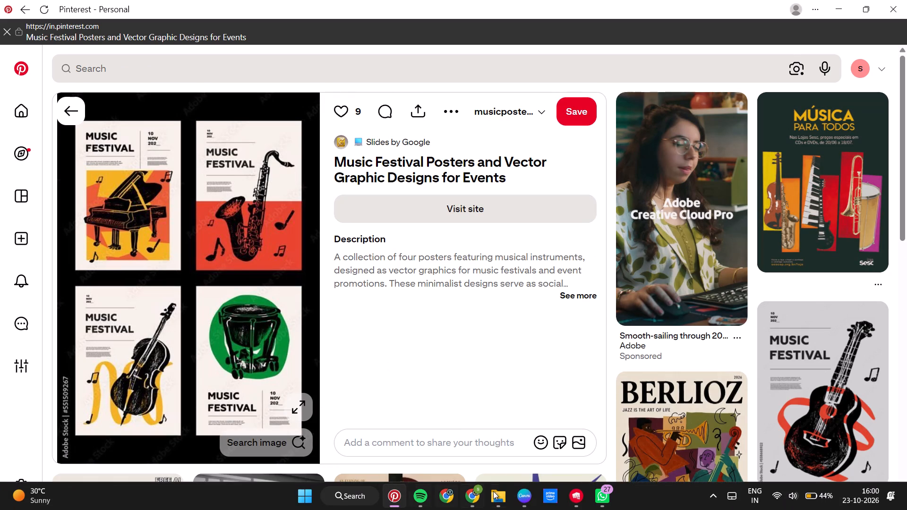
Show the hidden background app icons in the system tray.
click(709, 503)
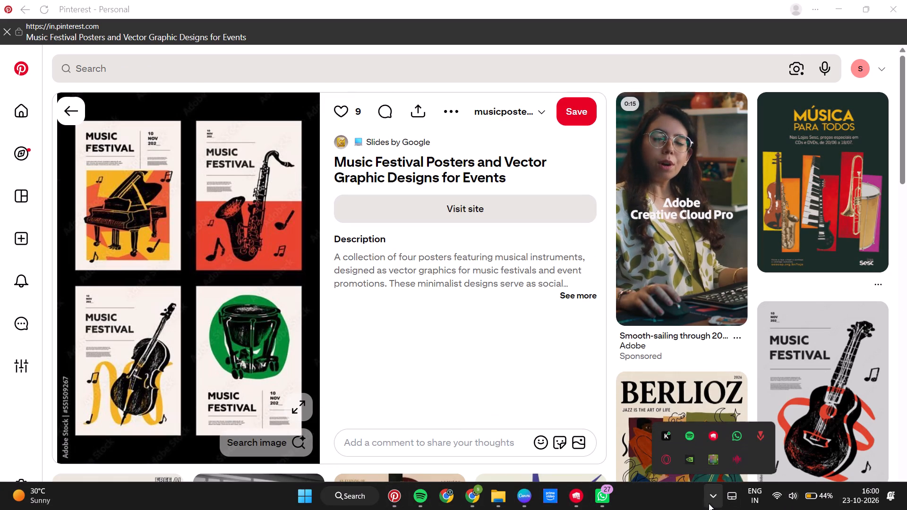
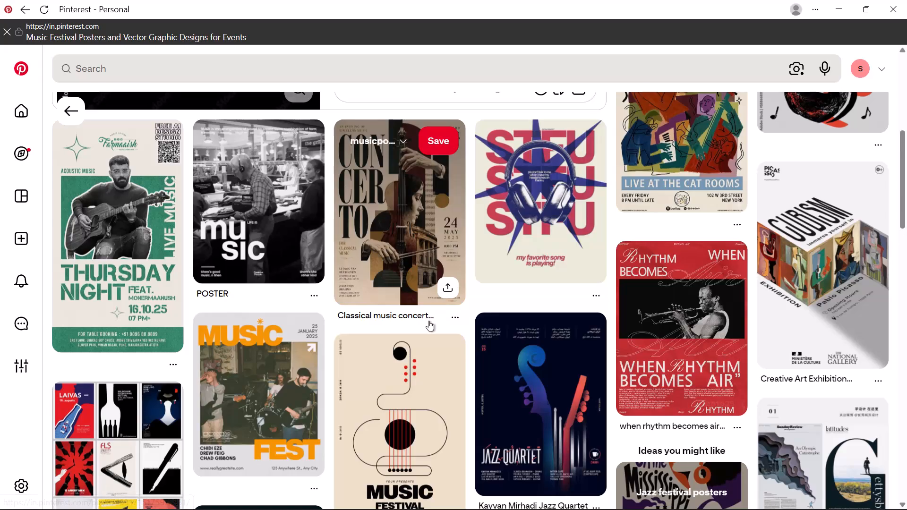
Switch to Canva and add the black headband image with the leather music control patch from the uploads to page 3.
scroll(479, 318, up, 2)
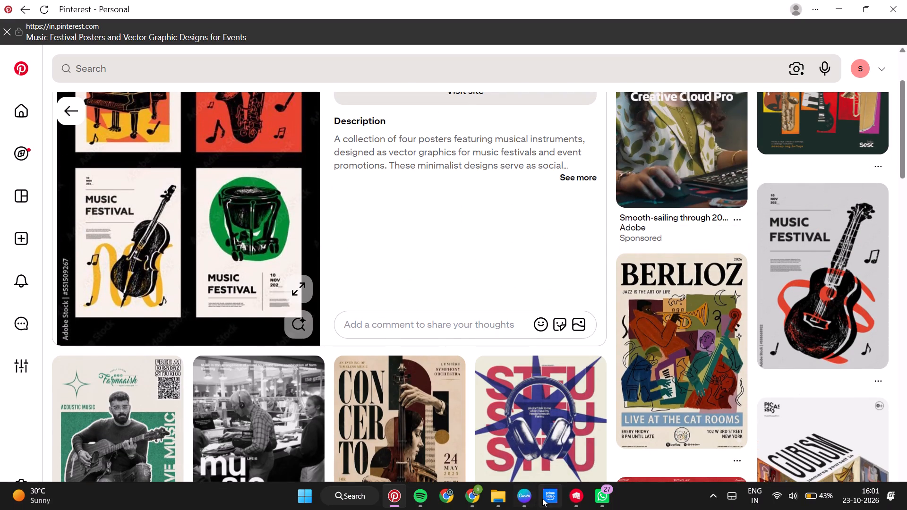
click(528, 500)
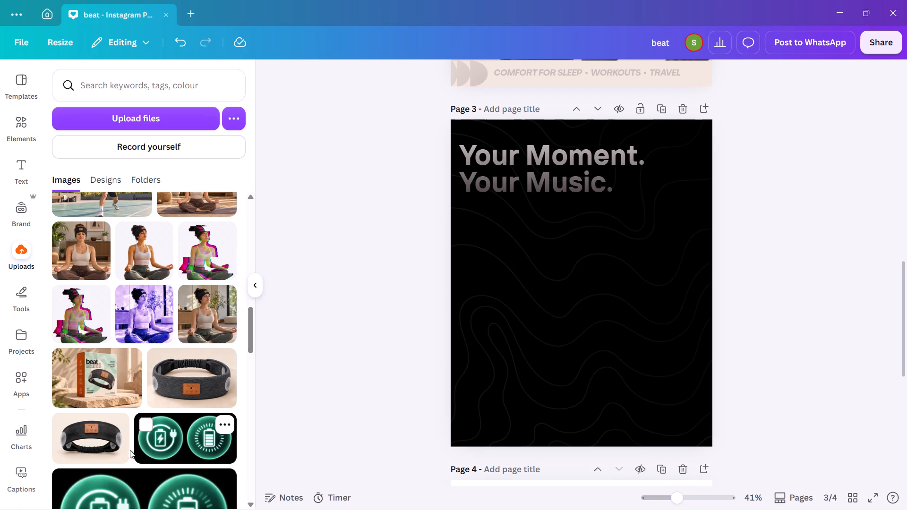
scroll(95, 449, up, 1)
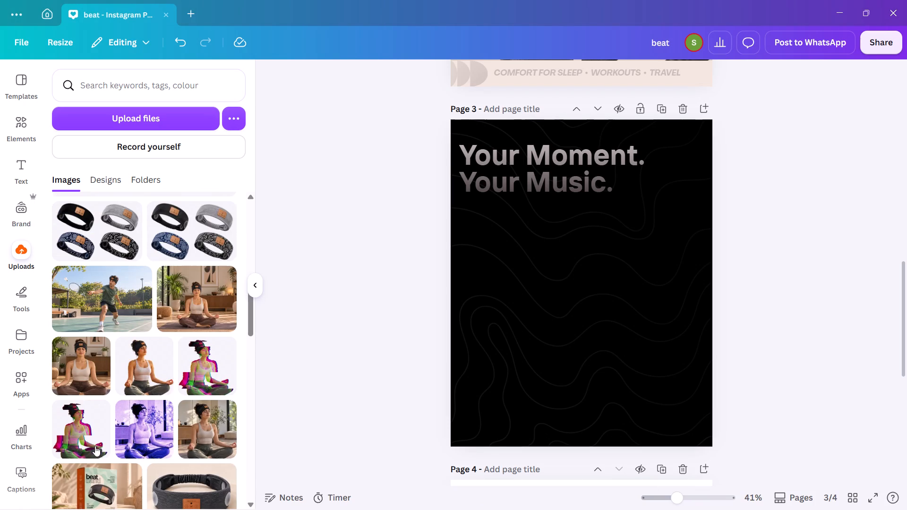
scroll(113, 348, up, 3)
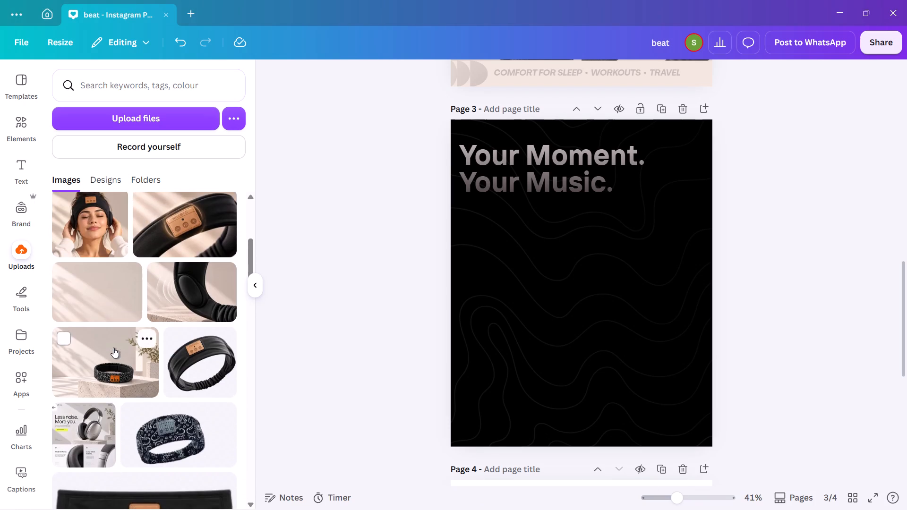
scroll(113, 348, up, 5)
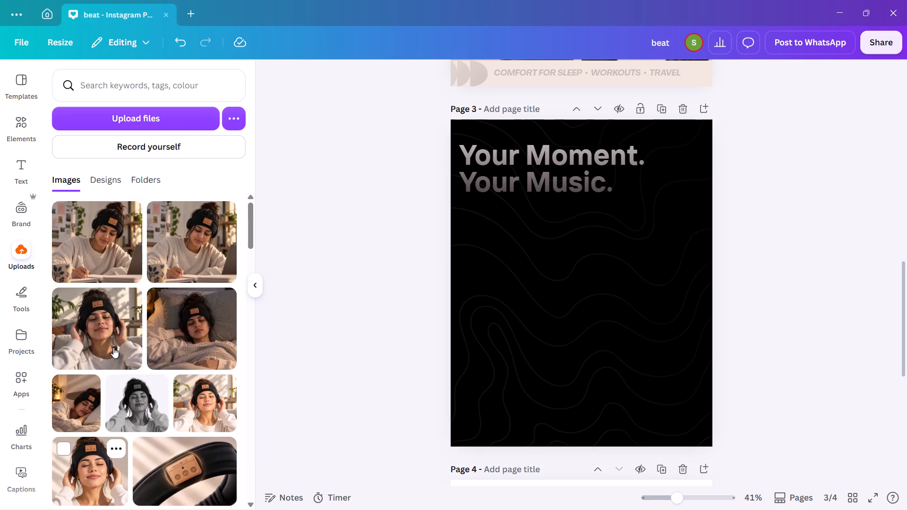
scroll(113, 348, down, 5)
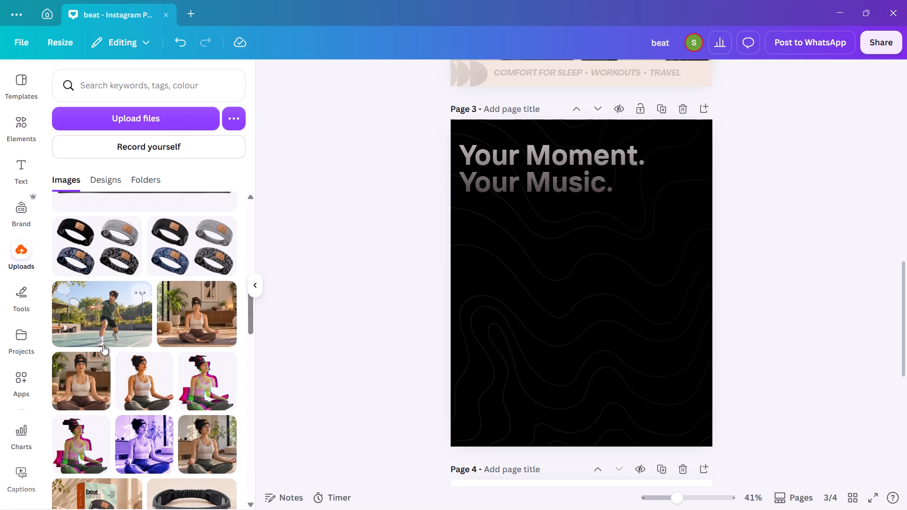
scroll(86, 412, down, 2)
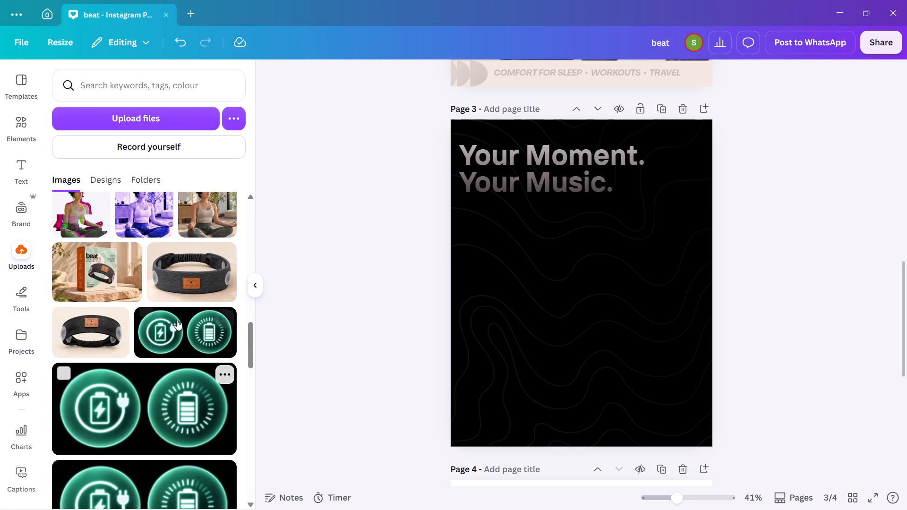
click(103, 350)
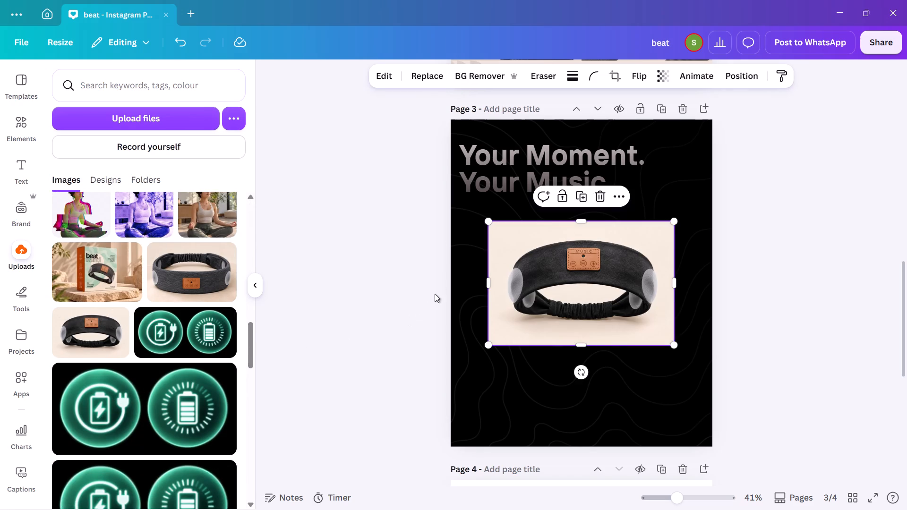
Remove the background from the headband image on page 3.
click(439, 81)
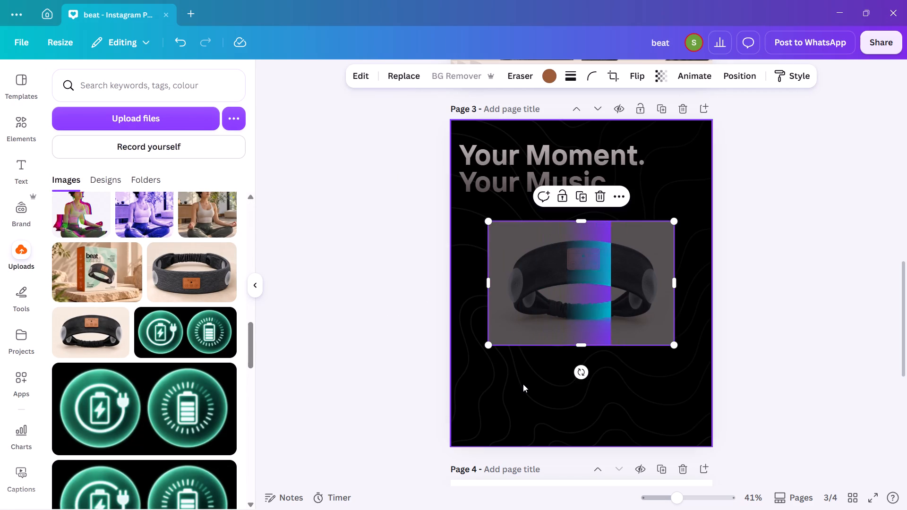
Select page 3's background layer and set its colour to white (#ffffff).
click(562, 407)
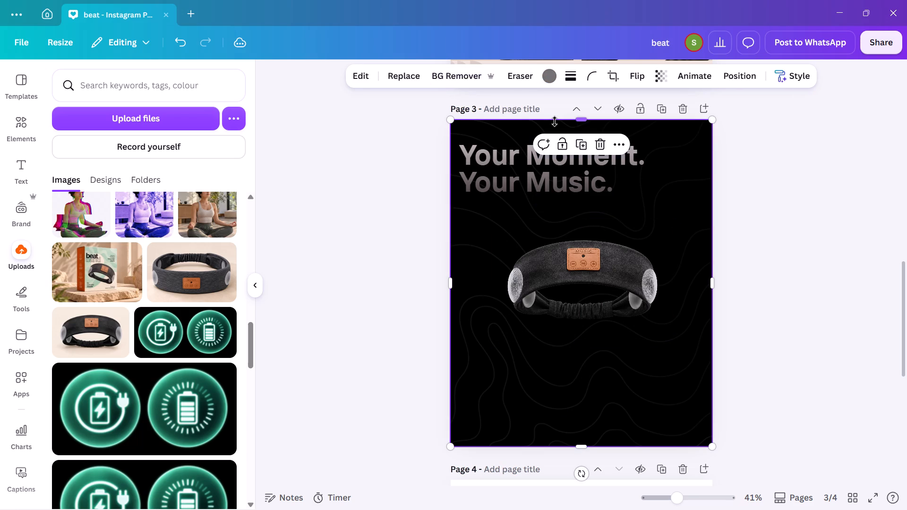
key(alt+1)
click(102, 308)
click(124, 294)
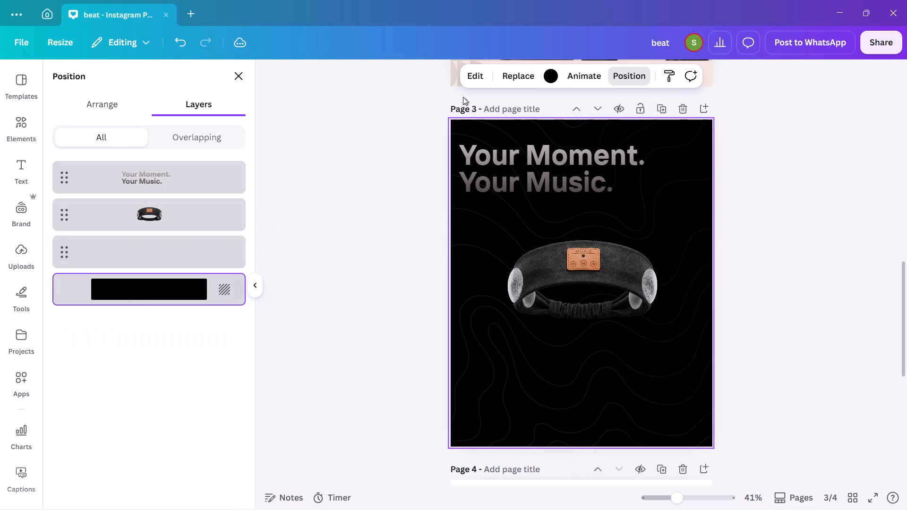
click(543, 76)
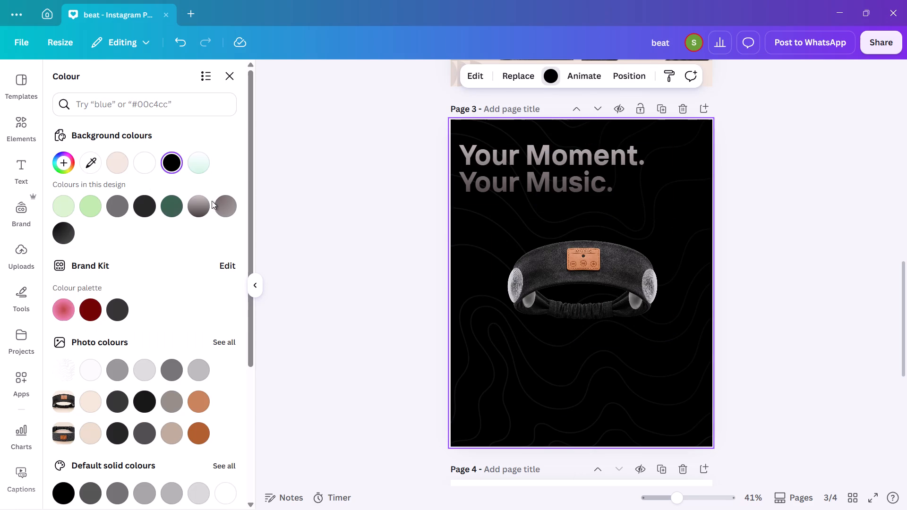
click(197, 213)
click(231, 212)
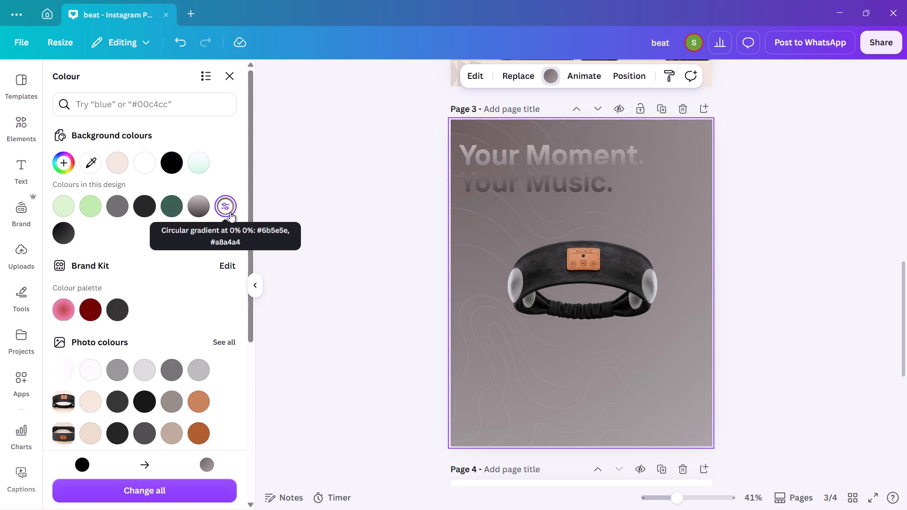
click(142, 171)
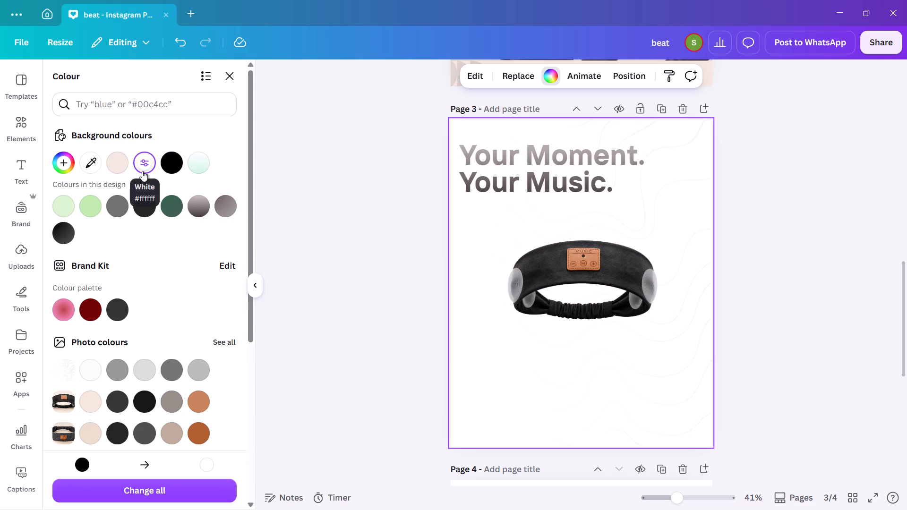
double_click(351, 191)
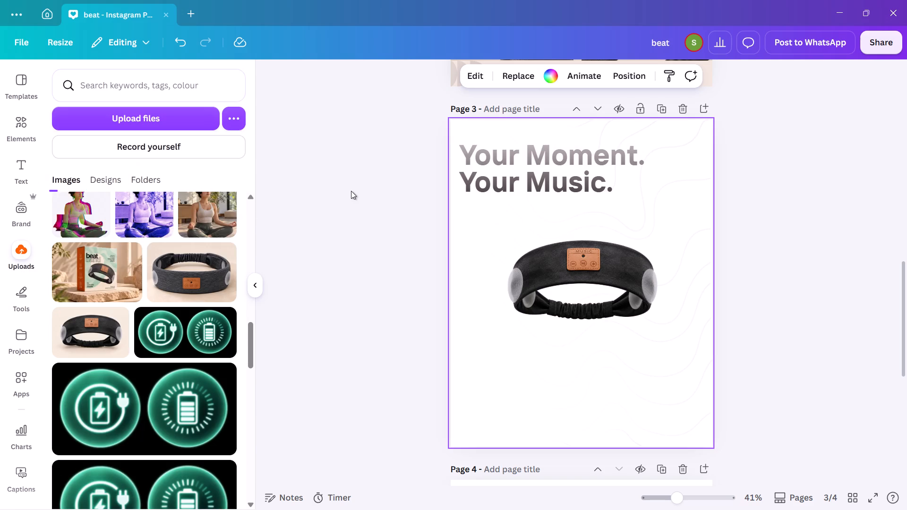
Move the "Your Moment. Your Music." heading slightly higher and change its gradient colour to black throughout the design.
drag(548, 171, 545, 163)
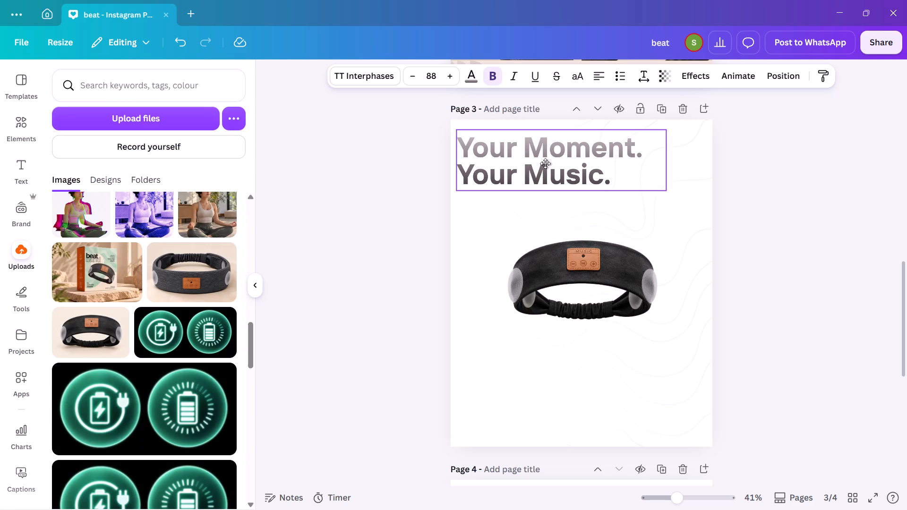
drag(545, 163, 547, 163)
click(547, 163)
click(465, 76)
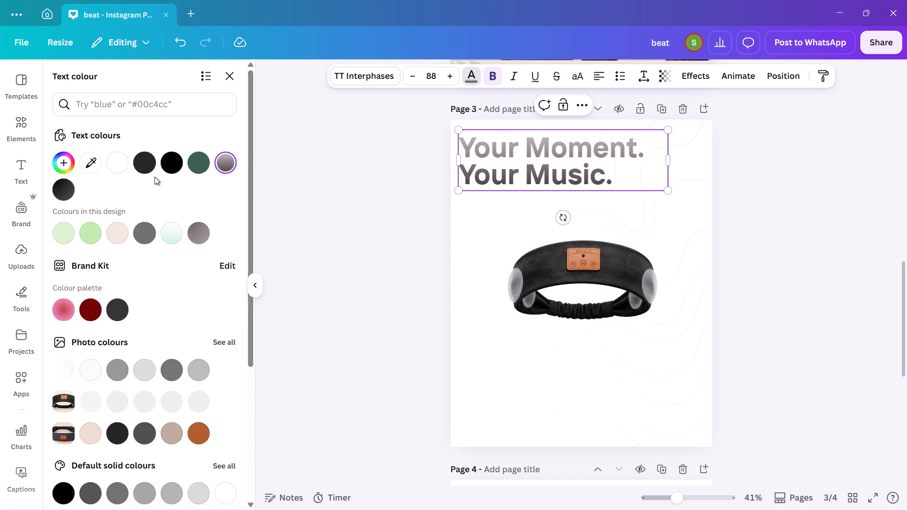
click(174, 163)
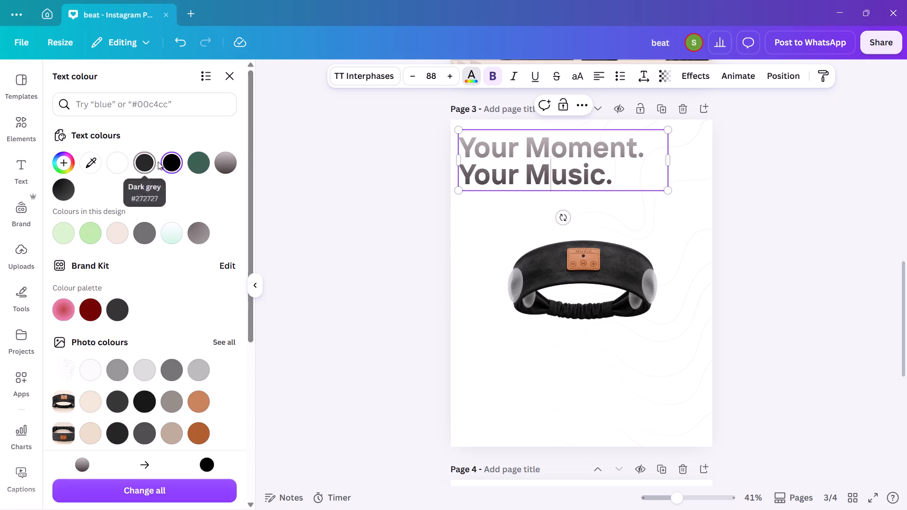
click(172, 484)
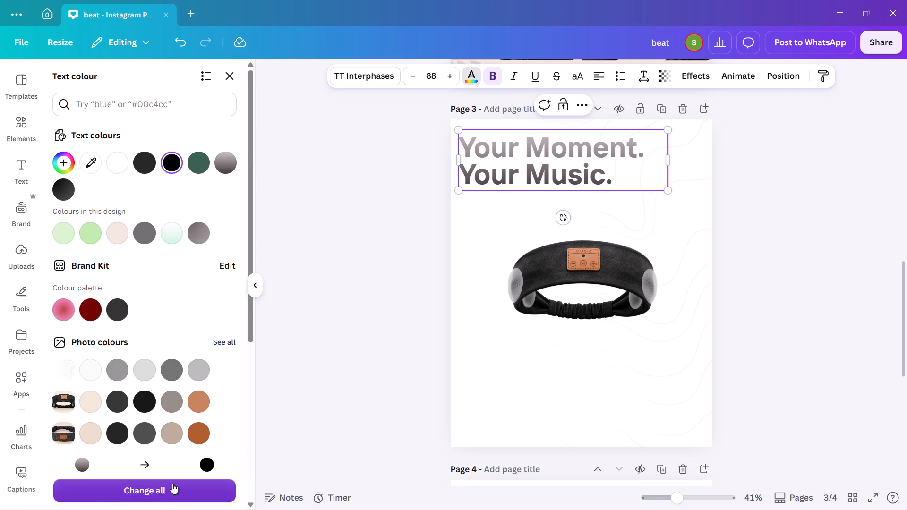
double_click(360, 318)
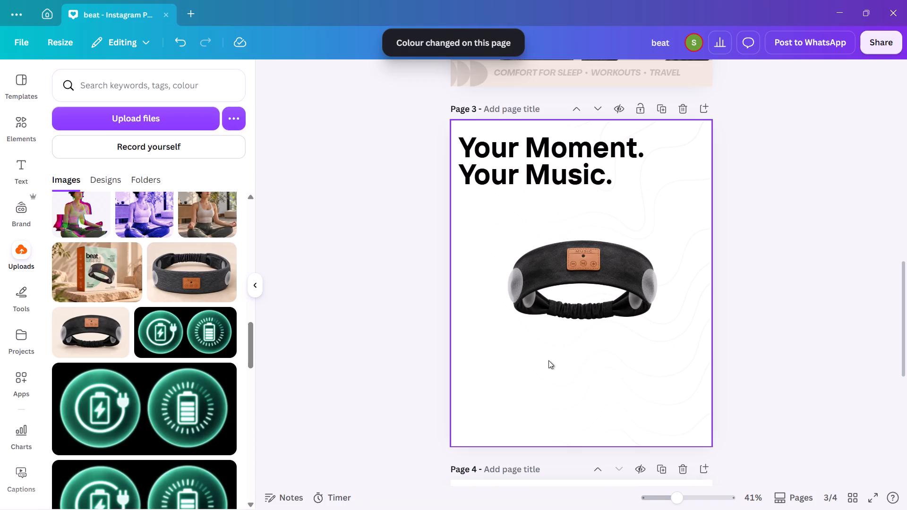
Recolour the wavy line pattern behind the headband on page 3 to black (#000000).
click(530, 391)
click(549, 81)
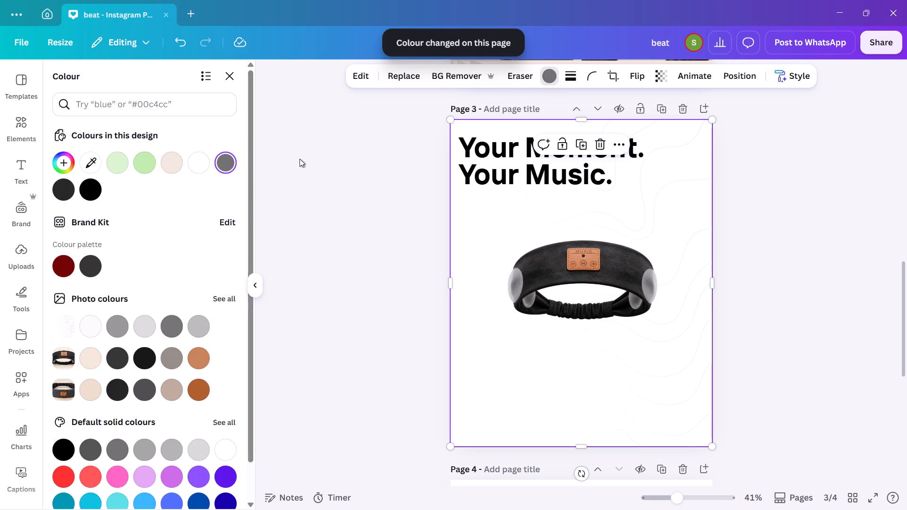
click(96, 187)
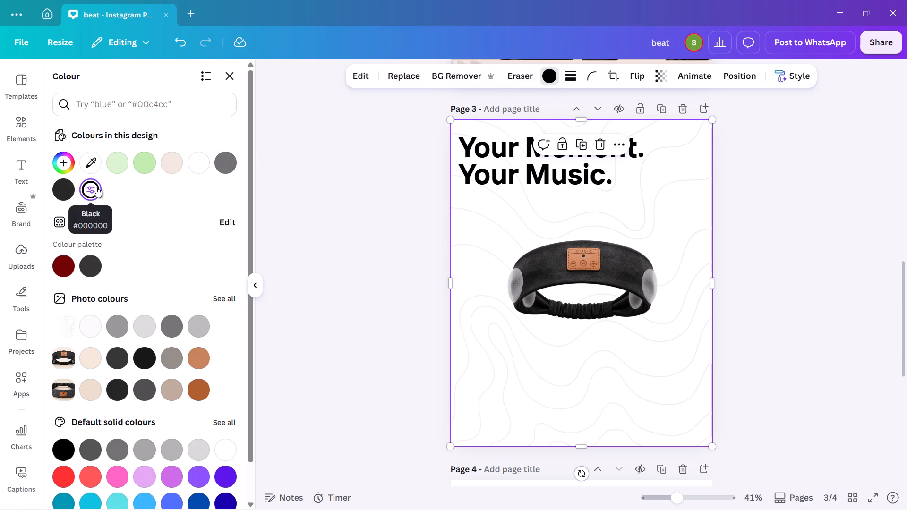
double_click(319, 185)
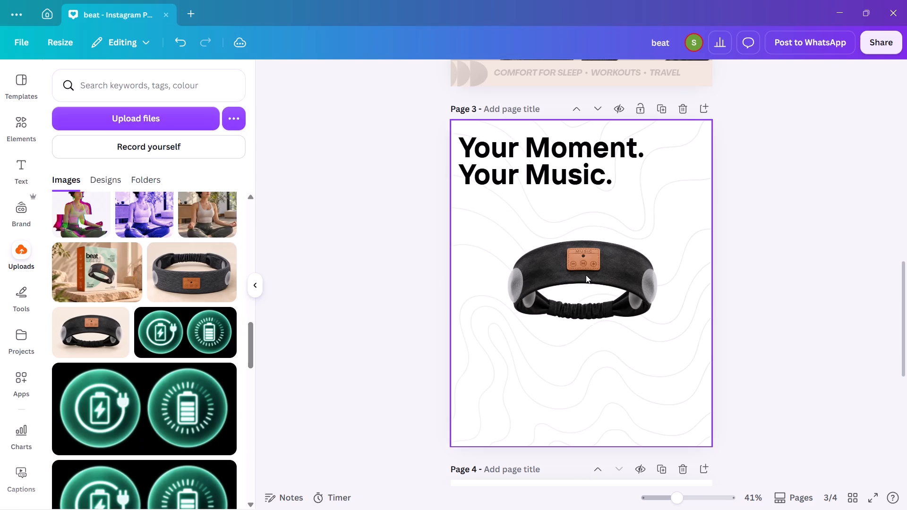
Enlarge the headband image to most of the page width and position it horizontally centred beneath the heading.
click(586, 275)
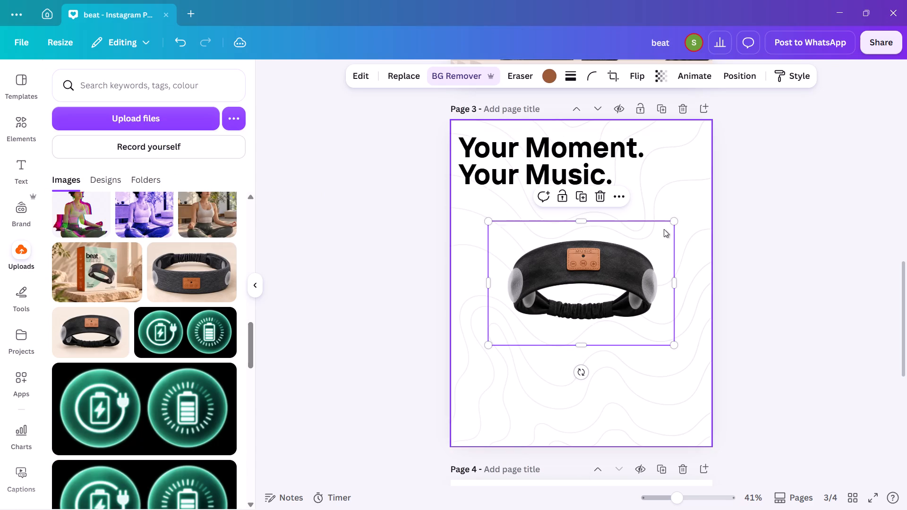
drag(672, 222, 713, 180)
drag(634, 248, 591, 294)
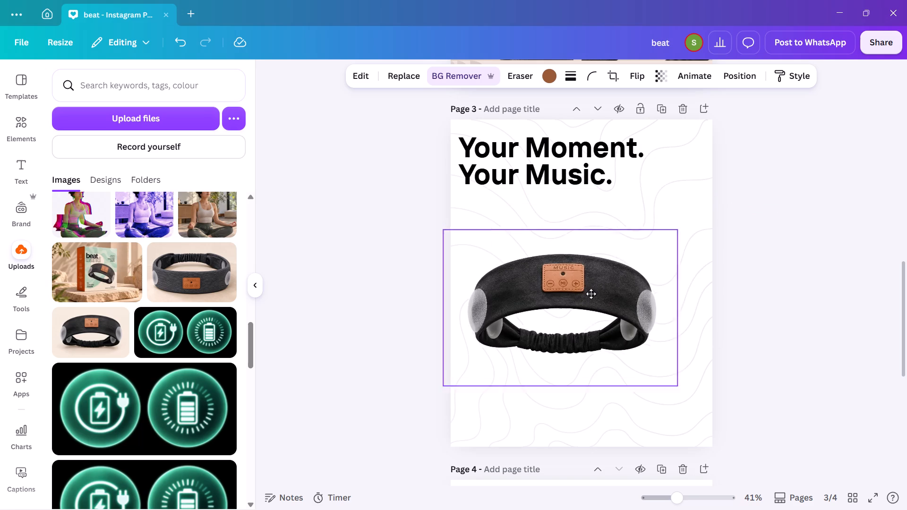
drag(591, 294, 610, 275)
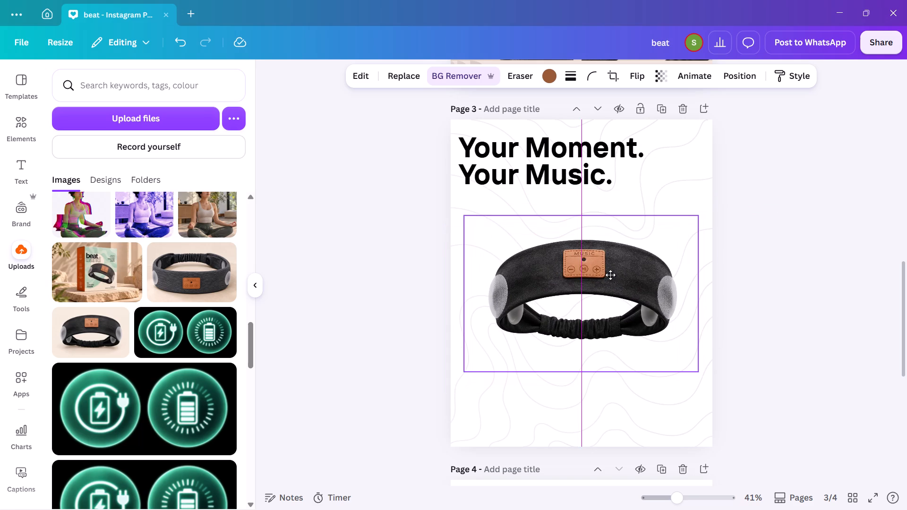
drag(610, 275, 610, 279)
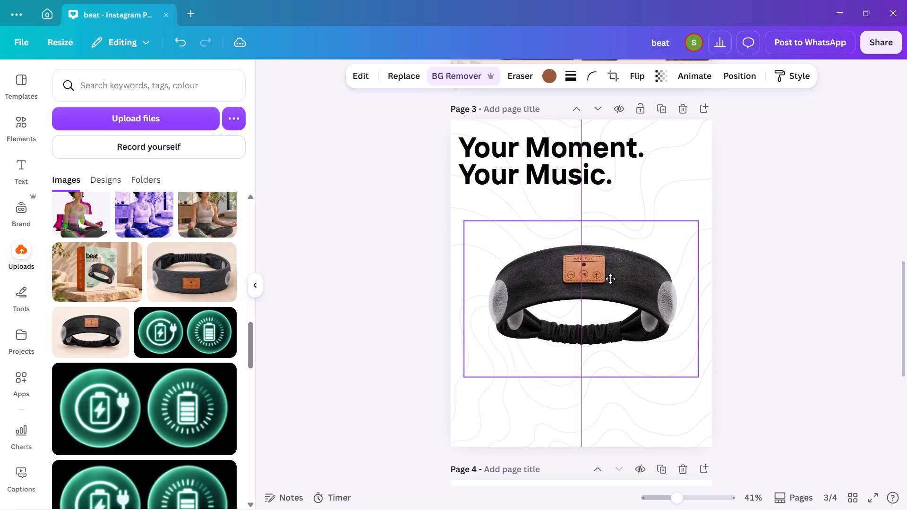
drag(610, 279, 610, 280)
click(805, 249)
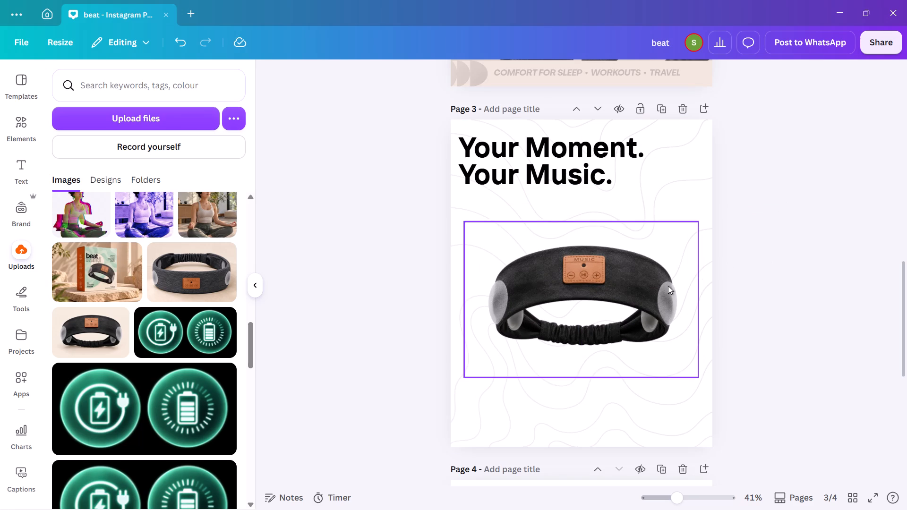
drag(668, 286, 670, 275)
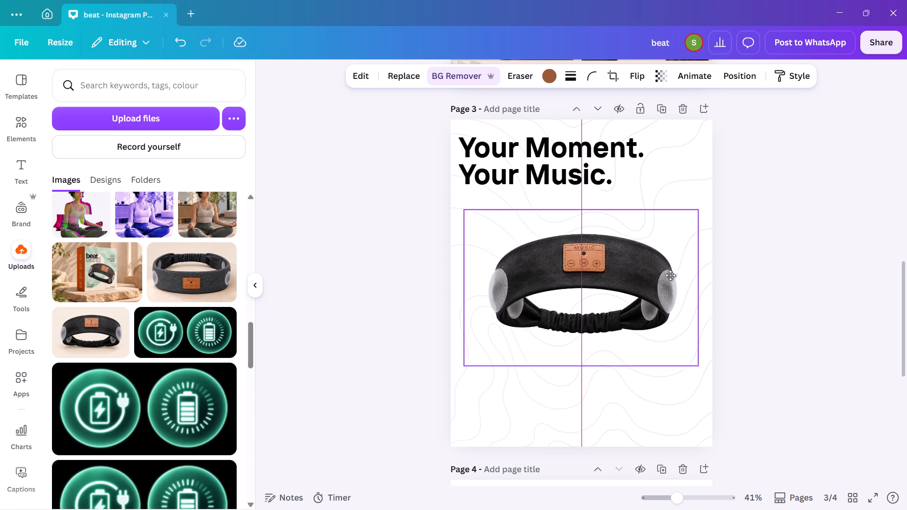
drag(670, 275, 667, 269)
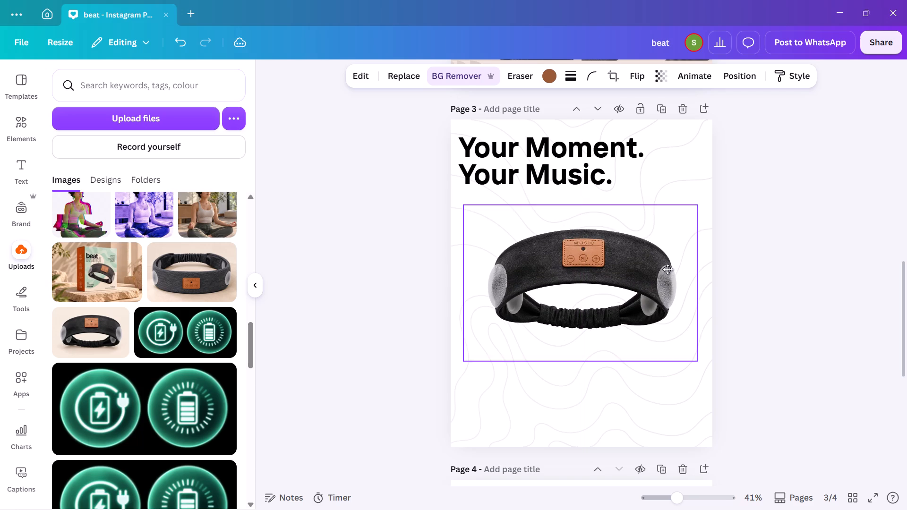
drag(667, 269, 667, 266)
double_click(791, 250)
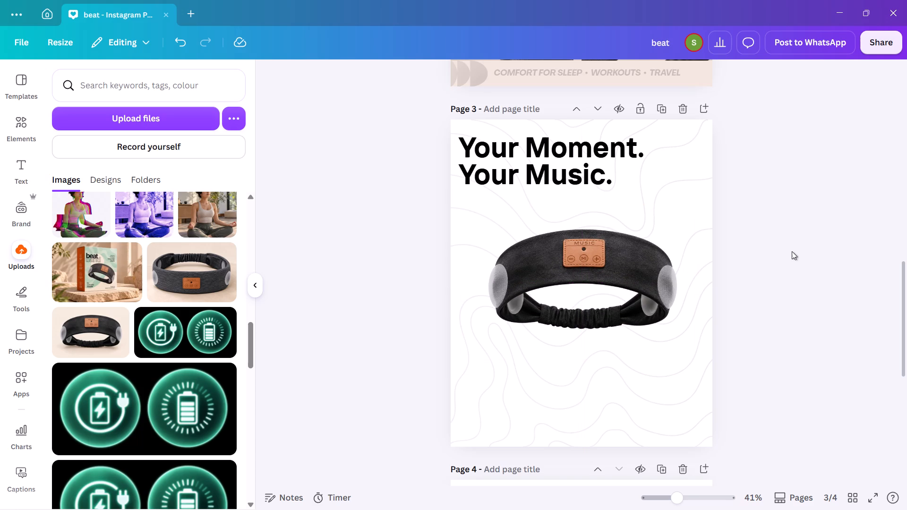
Add the recently used rounded pill shape to page 3 and resize it into a wide oval centred over the headband, slightly wider than it.
click(22, 128)
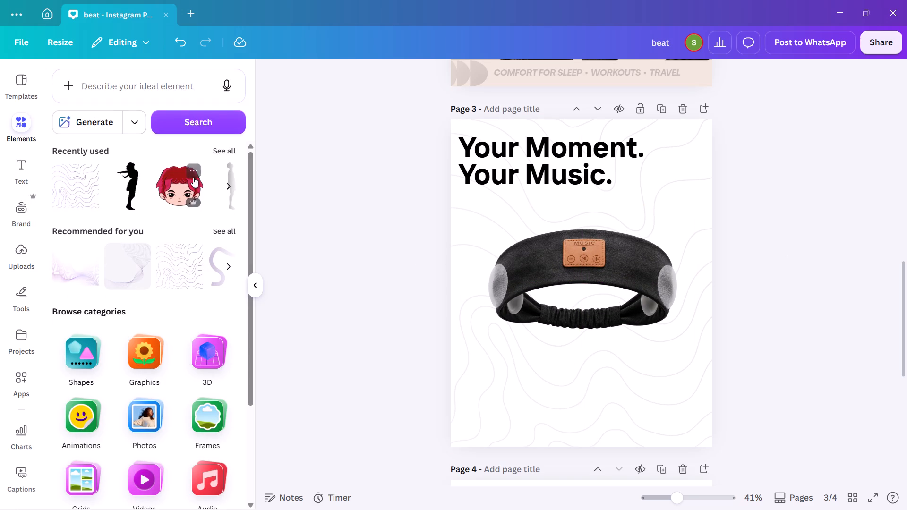
click(221, 152)
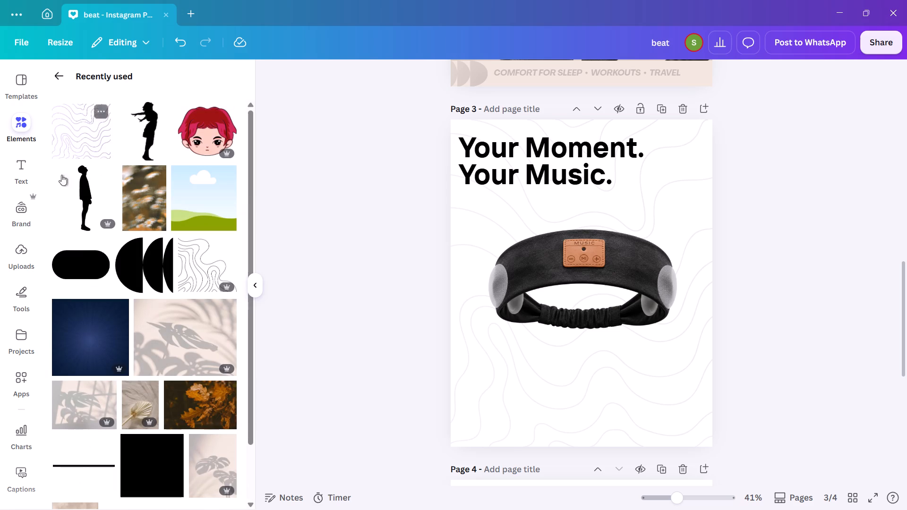
click(81, 271)
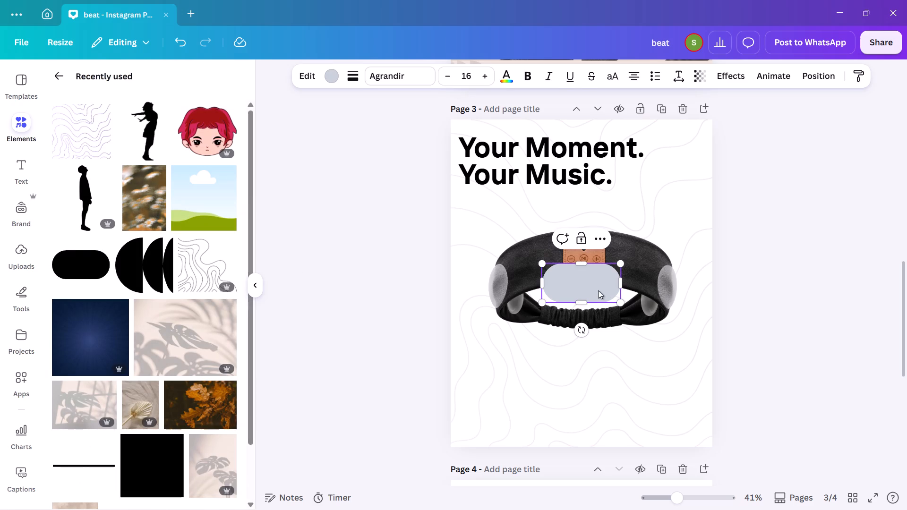
drag(595, 290, 506, 288)
drag(526, 265, 675, 252)
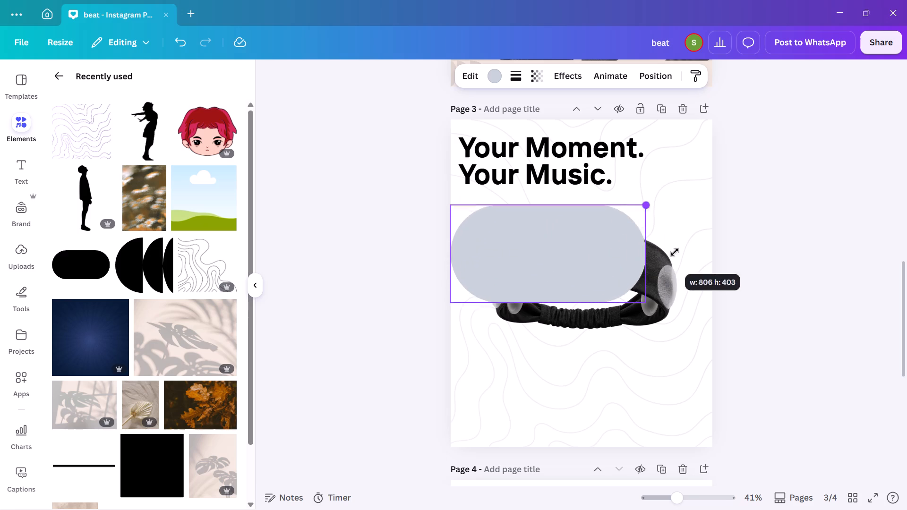
drag(675, 252, 745, 248)
drag(607, 248, 606, 282)
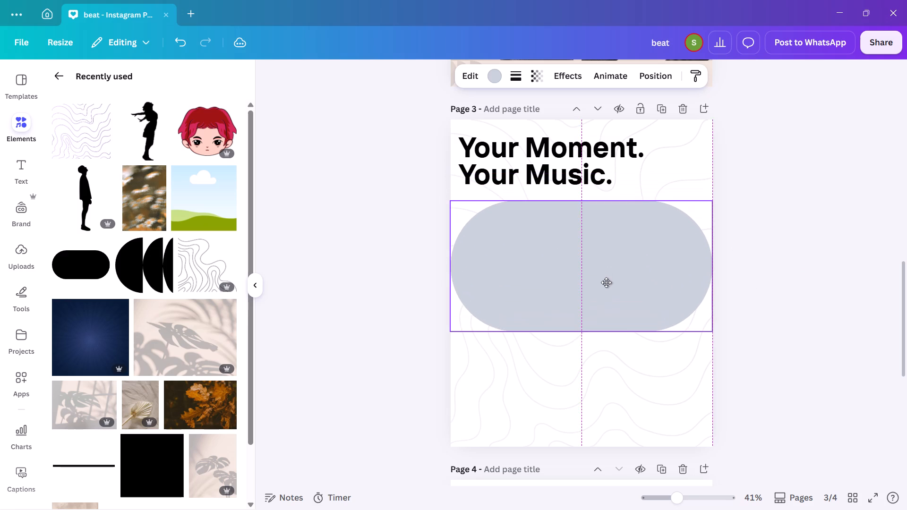
drag(606, 282, 606, 285)
drag(583, 208, 583, 237)
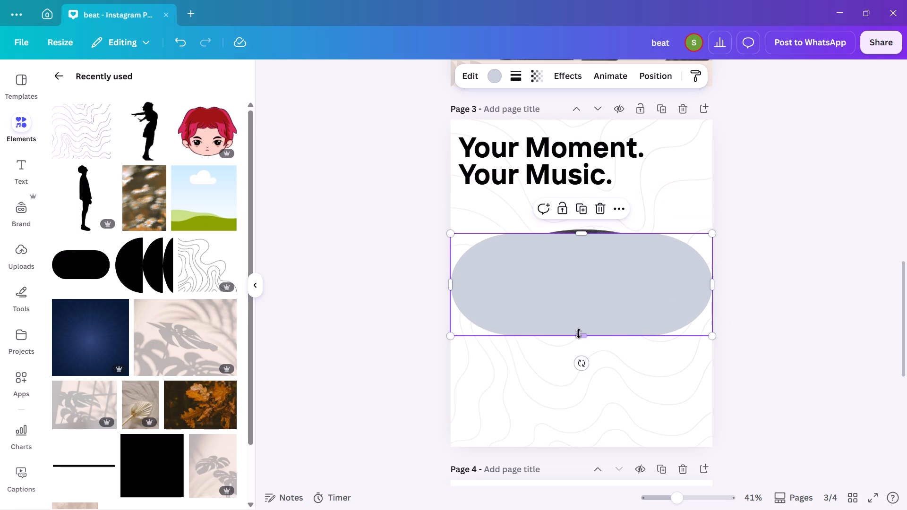
drag(580, 336, 583, 314)
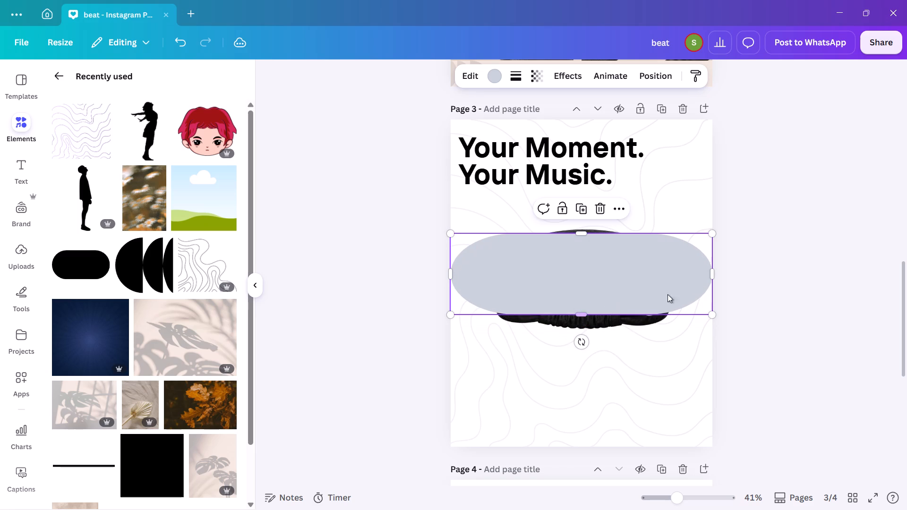
drag(716, 278, 691, 278)
click(455, 272)
drag(449, 273, 475, 273)
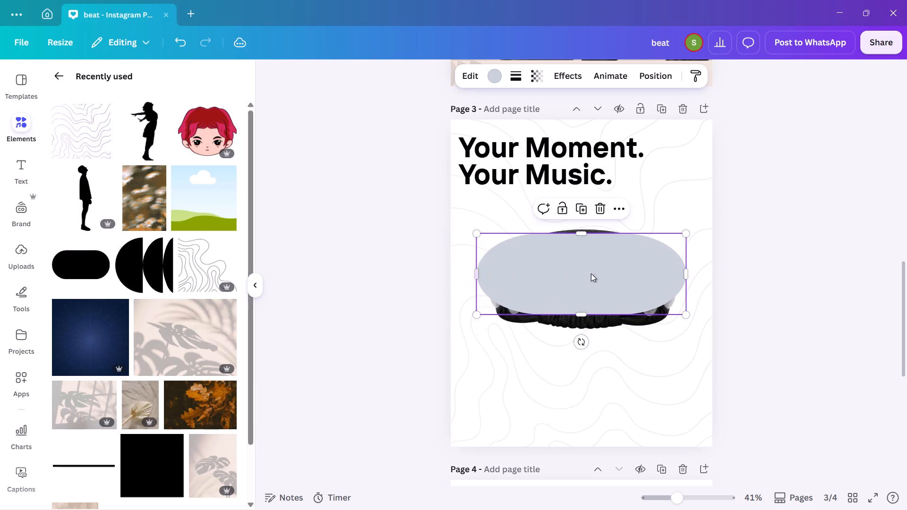
click(609, 273)
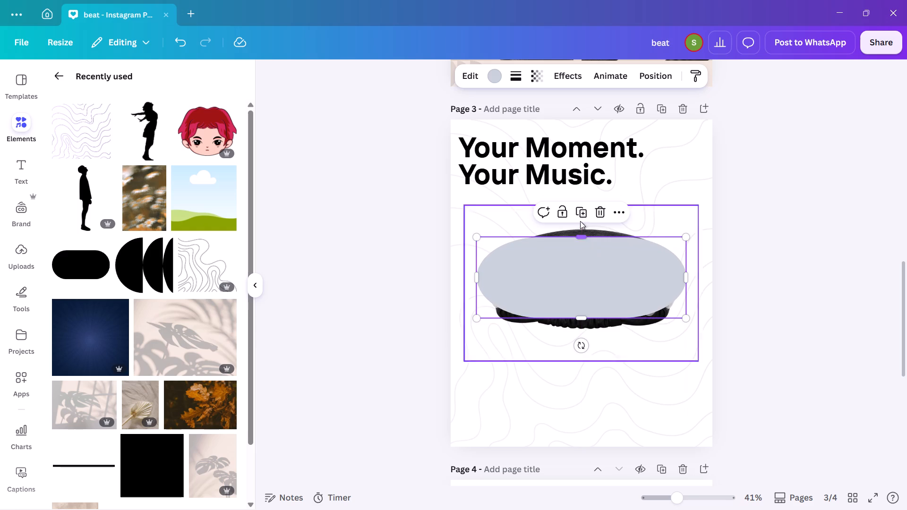
Duplicate the wide oval twice and rotate one copy to stand vertically across the original's centre.
click(577, 213)
click(577, 213)
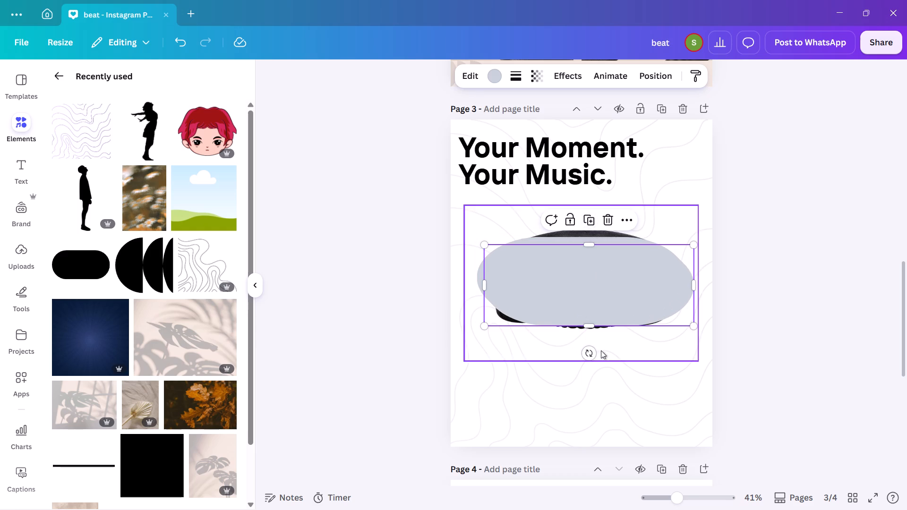
drag(599, 297, 595, 291)
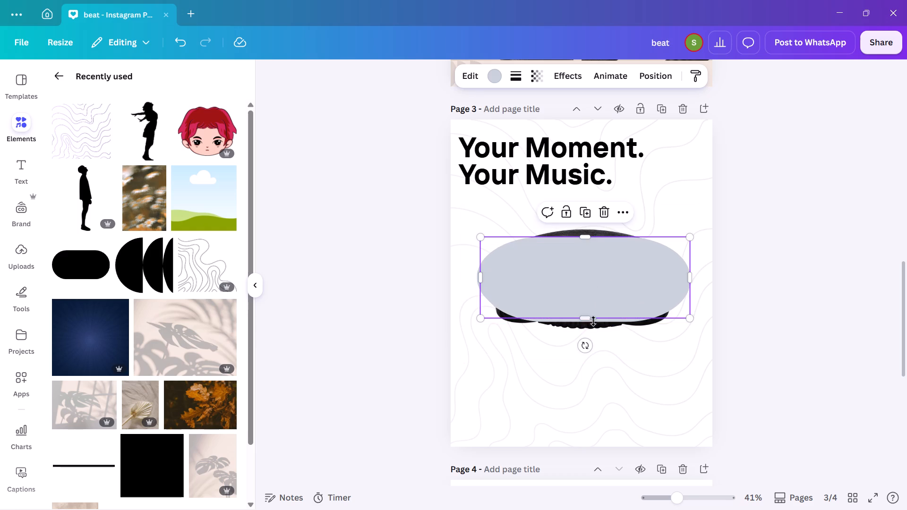
drag(587, 344, 554, 277)
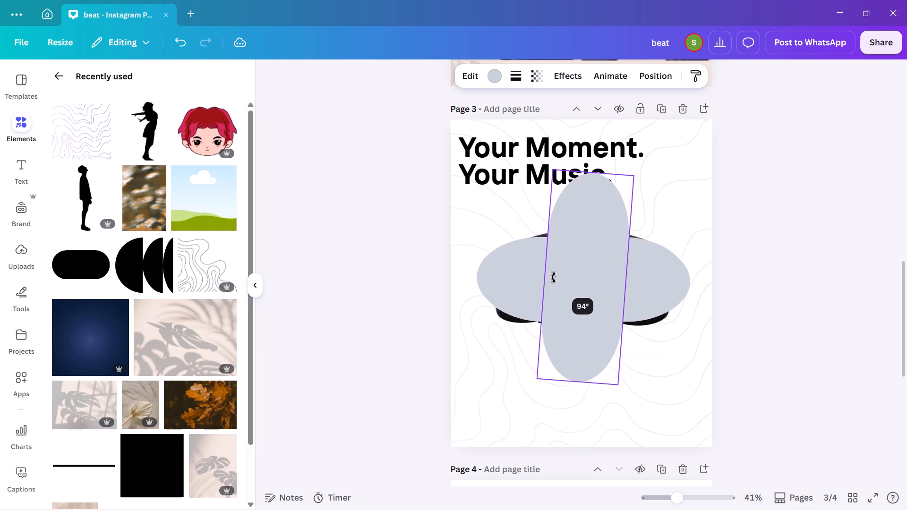
drag(554, 277, 554, 280)
Align the other horizontal oval copy with the original and rotate it past vertical to a diagonal running from lower left to upper right.
click(648, 280)
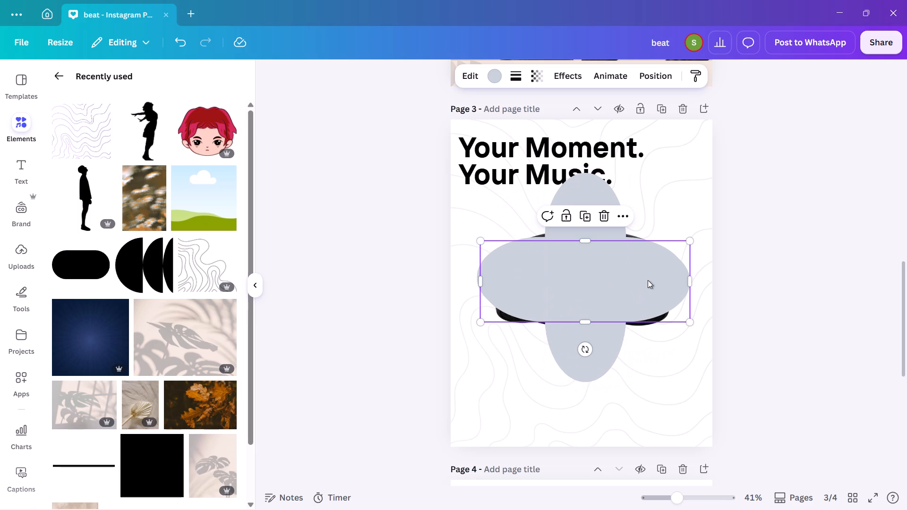
drag(650, 266, 656, 308)
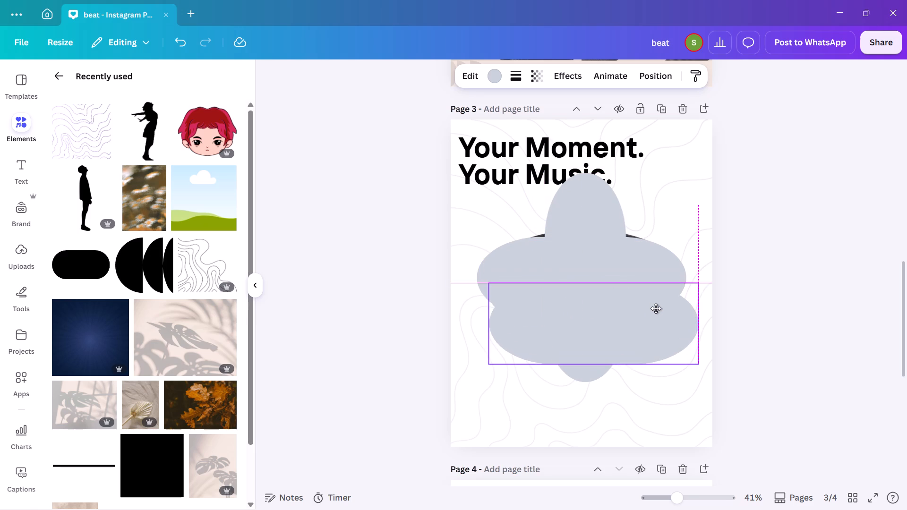
drag(656, 308, 644, 264)
drag(585, 348, 490, 281)
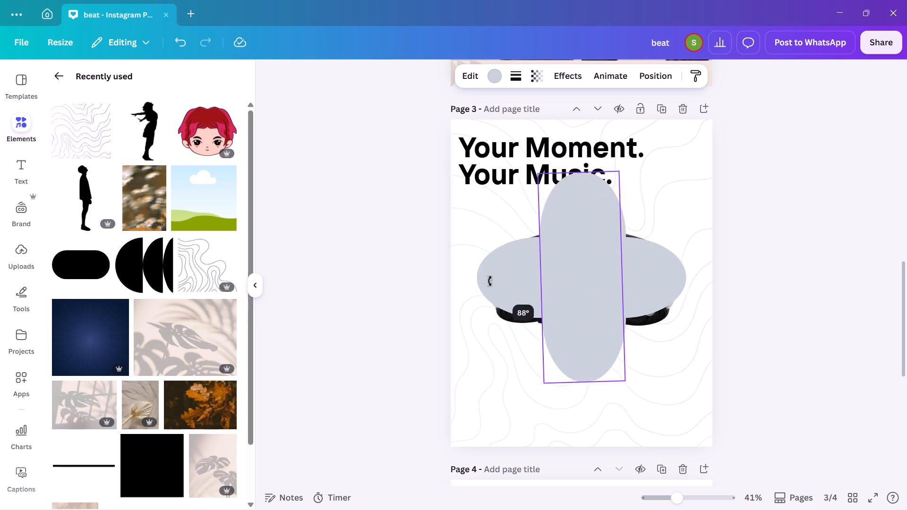
drag(490, 281, 416, 142)
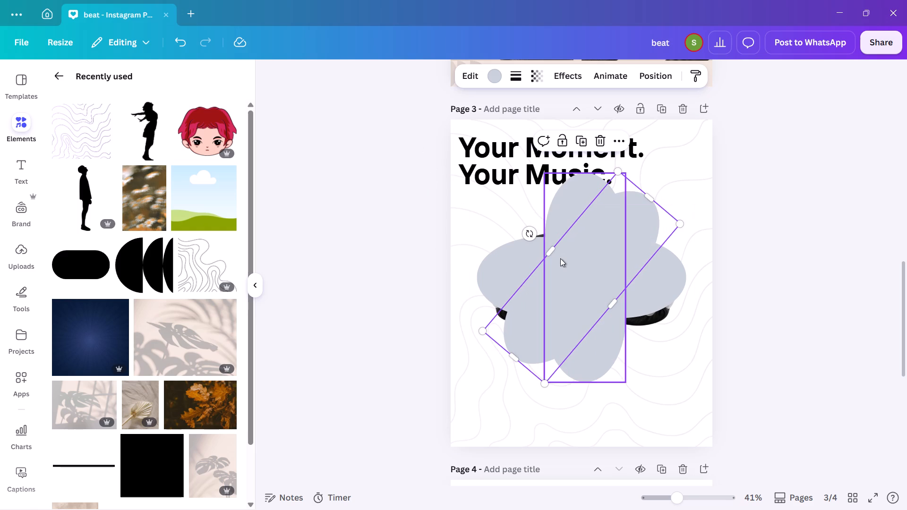
click(783, 301)
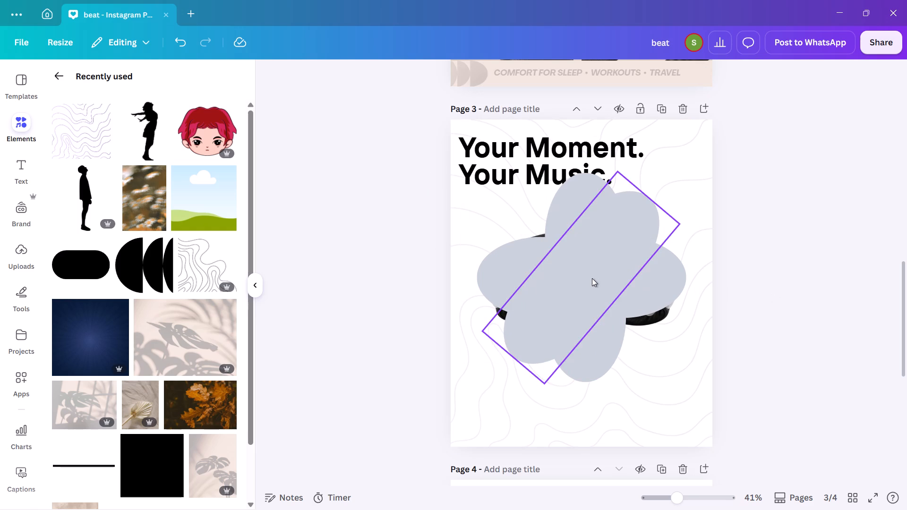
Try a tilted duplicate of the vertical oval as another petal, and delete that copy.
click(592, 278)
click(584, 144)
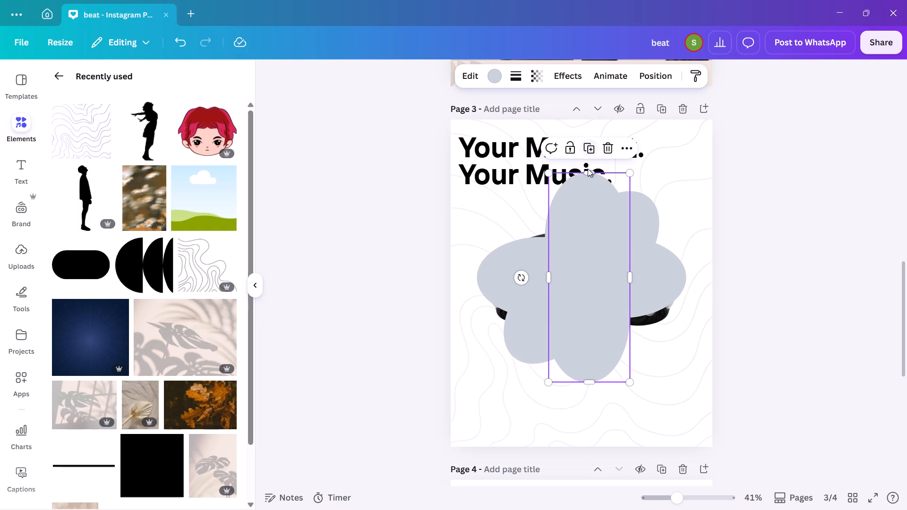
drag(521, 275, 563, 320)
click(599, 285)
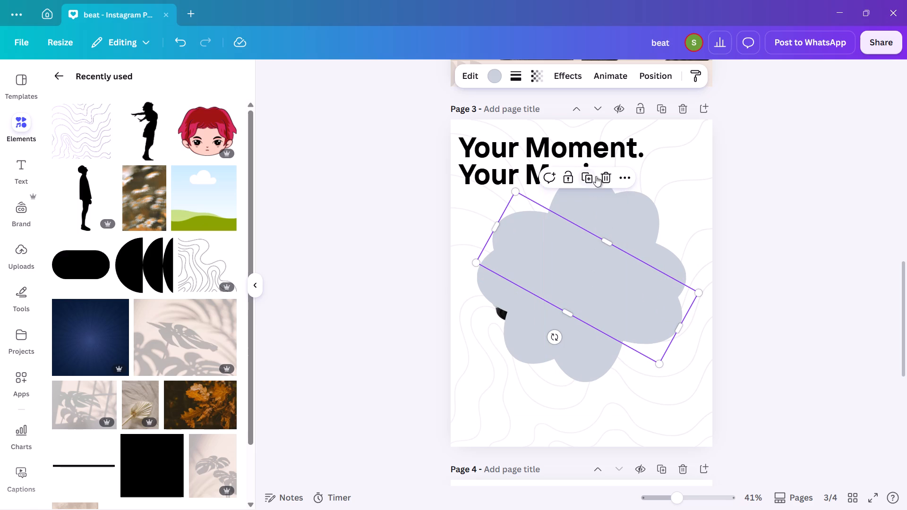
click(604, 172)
Duplicate the vertical oval, centre the copy on it and rotate it to the opposite diagonal, completing an eight-petal flower.
click(582, 240)
click(585, 152)
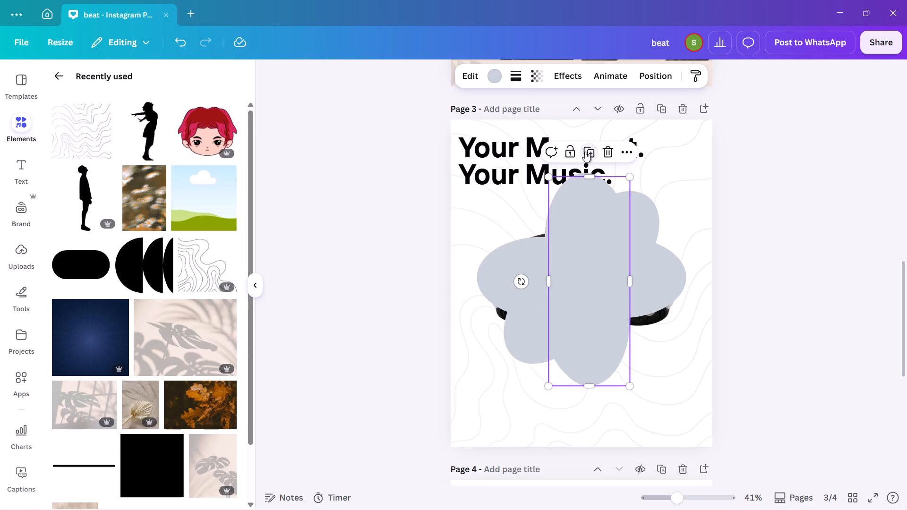
click(586, 292)
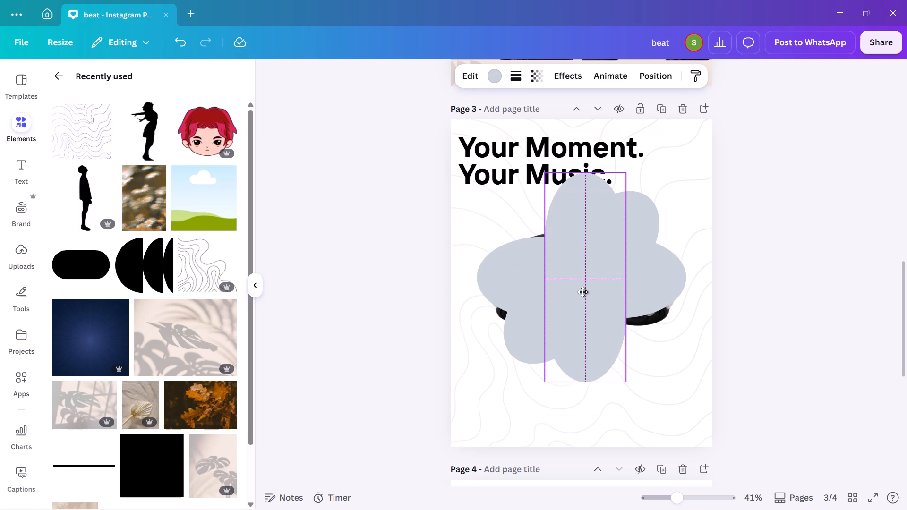
drag(516, 280, 527, 291)
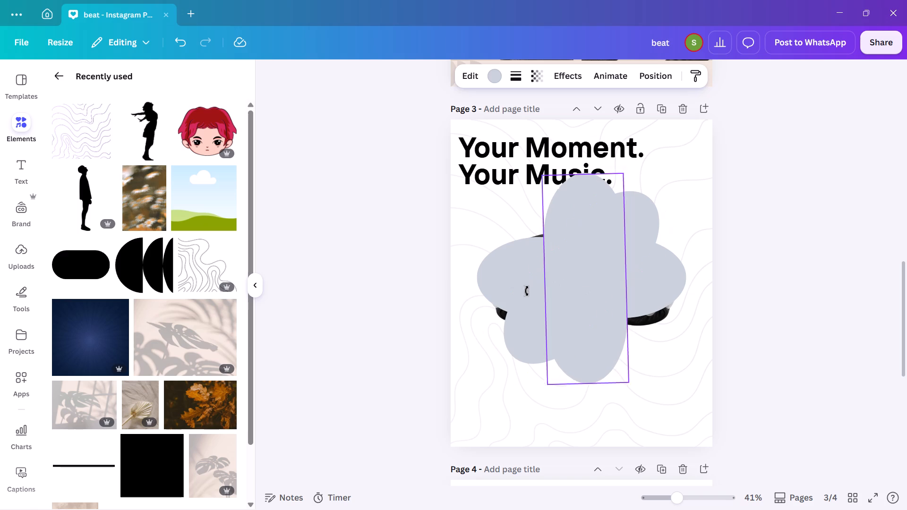
drag(527, 291, 562, 309)
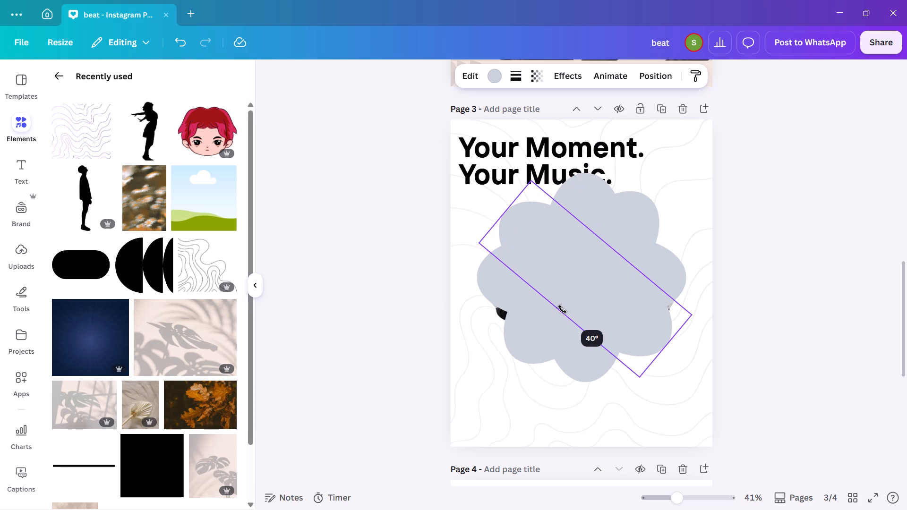
drag(562, 309, 558, 309)
click(843, 309)
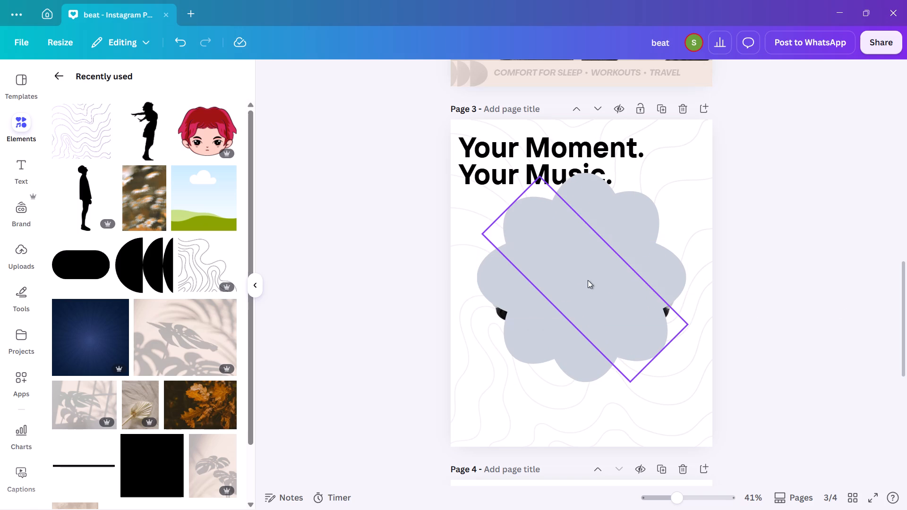
Select the layer of the oval running from lower left to upper right and set its transparency to 50.
key(alt+1)
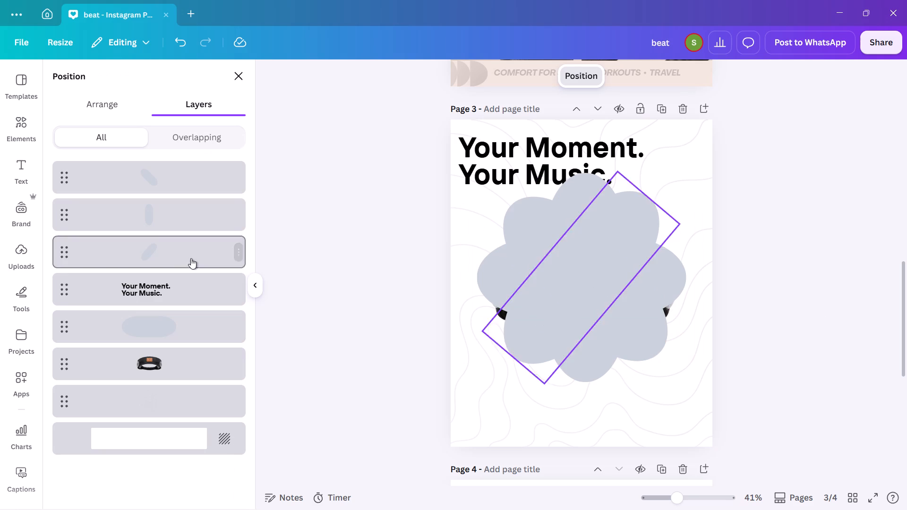
click(159, 246)
click(535, 71)
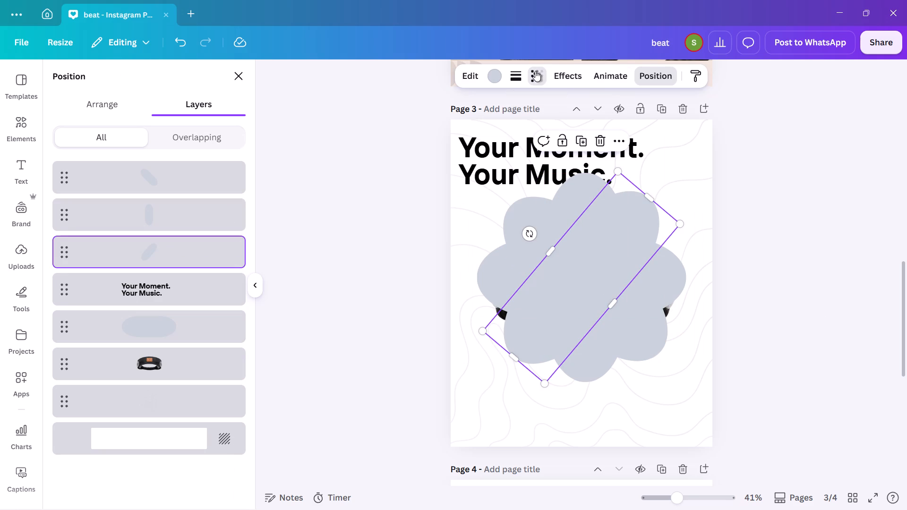
click(530, 124)
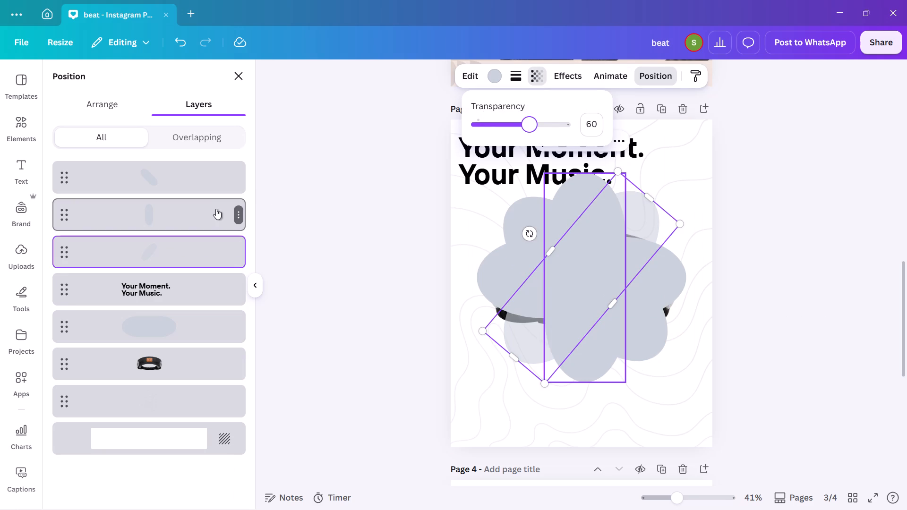
click(599, 124)
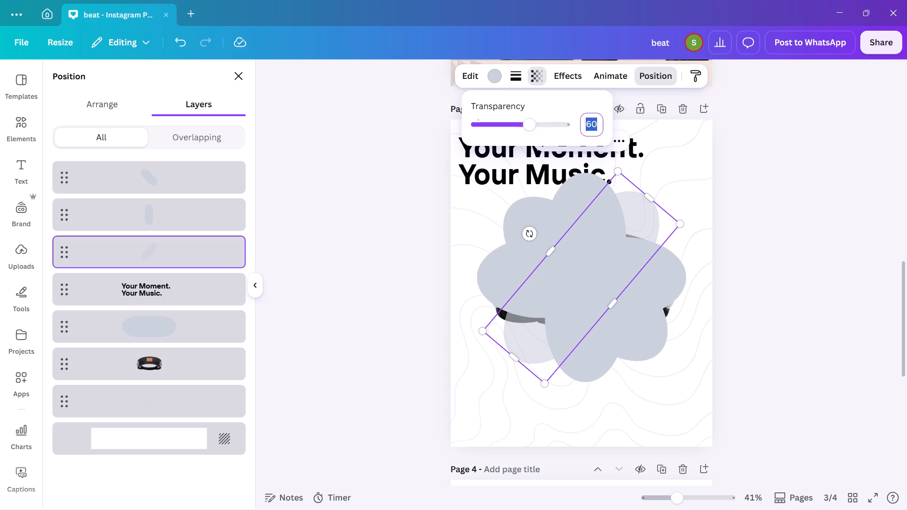
key(BackSpace)
text(50)
Open the transparency setting of the vertical oval's layer.
click(157, 211)
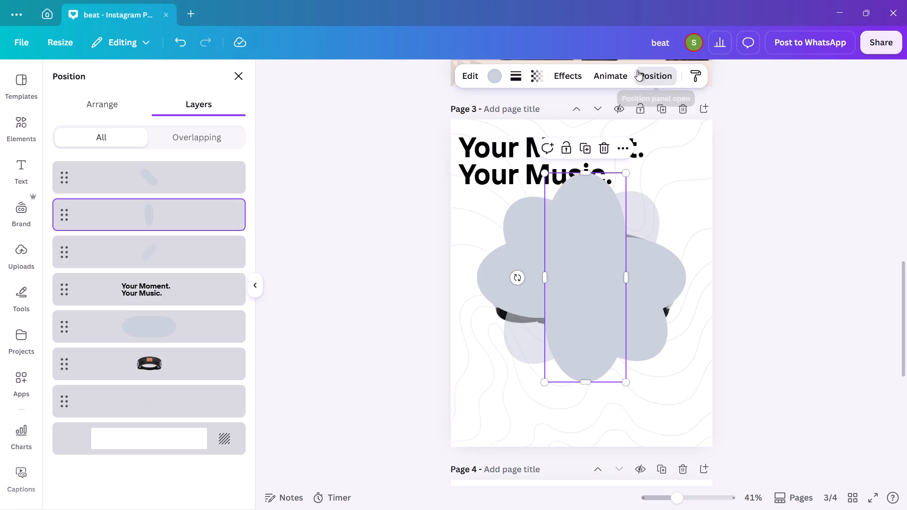
click(539, 72)
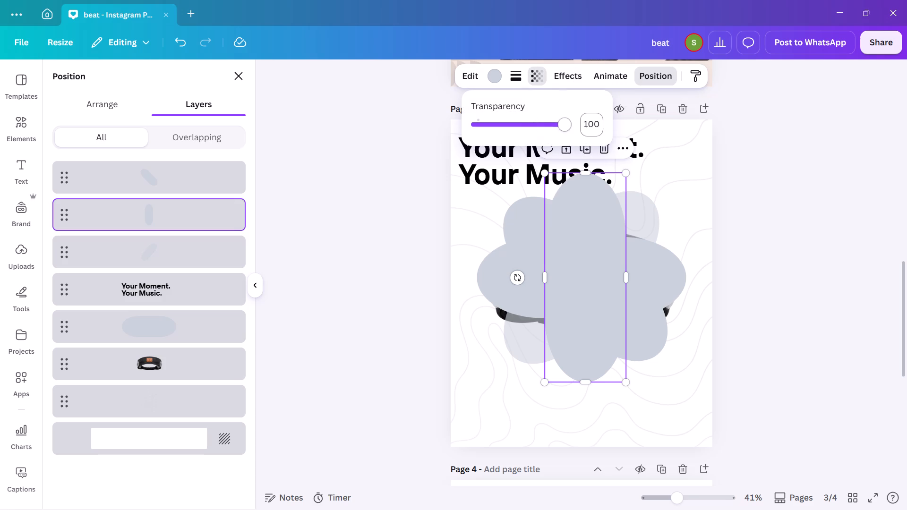
Set the vertical oval's transparency to 50.
click(598, 123)
key(BackSpace)
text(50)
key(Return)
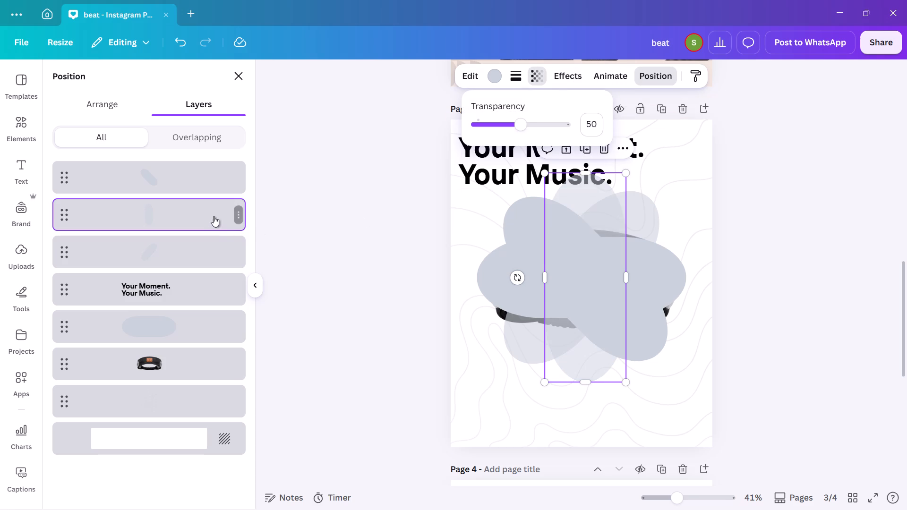
Select the layer of the oval running from upper left to lower right and set its transparency to 50.
click(205, 175)
click(491, 72)
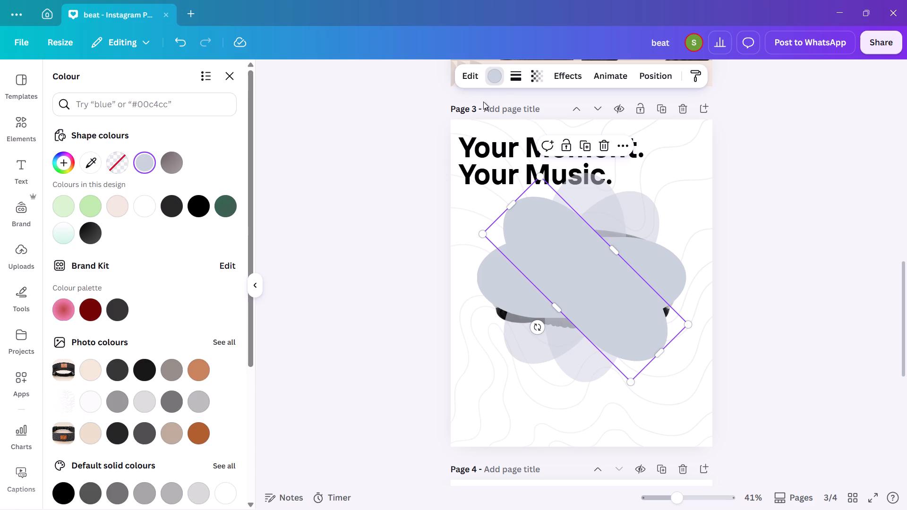
click(538, 72)
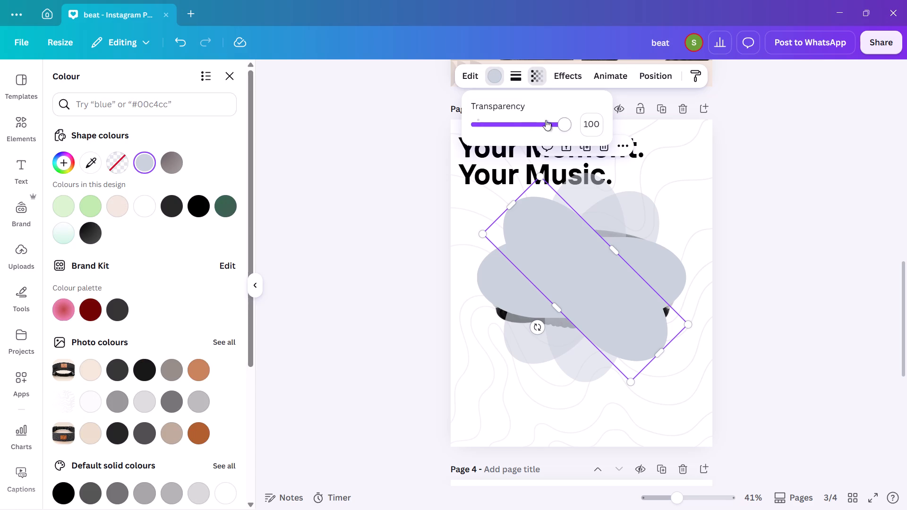
click(599, 124)
key(BackSpace)
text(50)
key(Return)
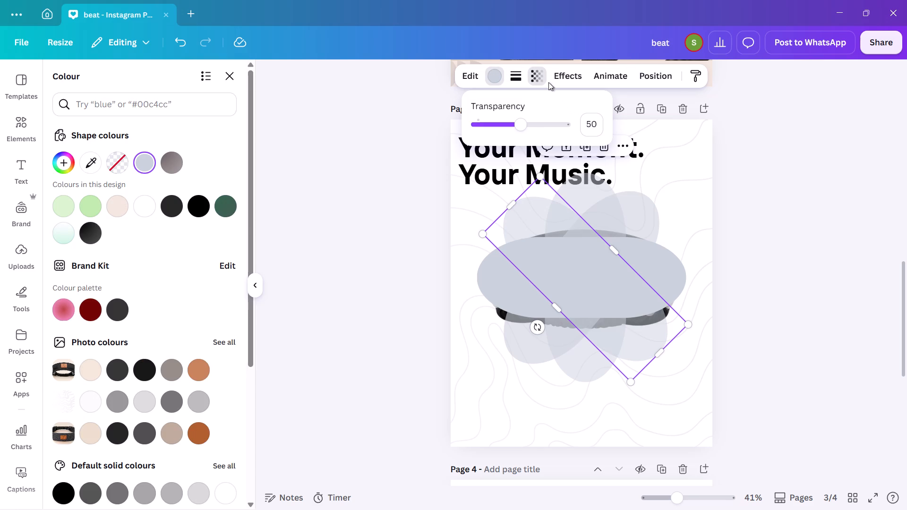
click(403, 186)
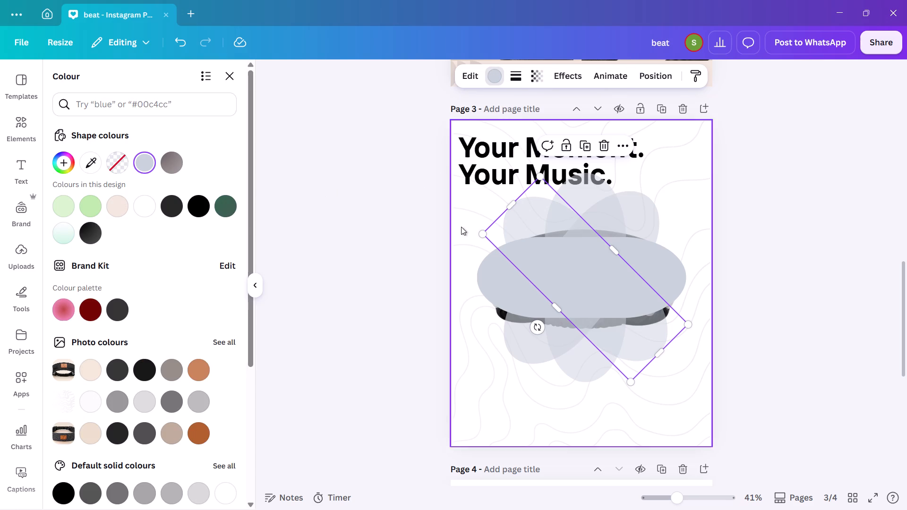
Reopen the layer list, select the horizontal oval over the headband and set its transparency to 50.
key(alt+1)
scroll(150, 205, up, 2)
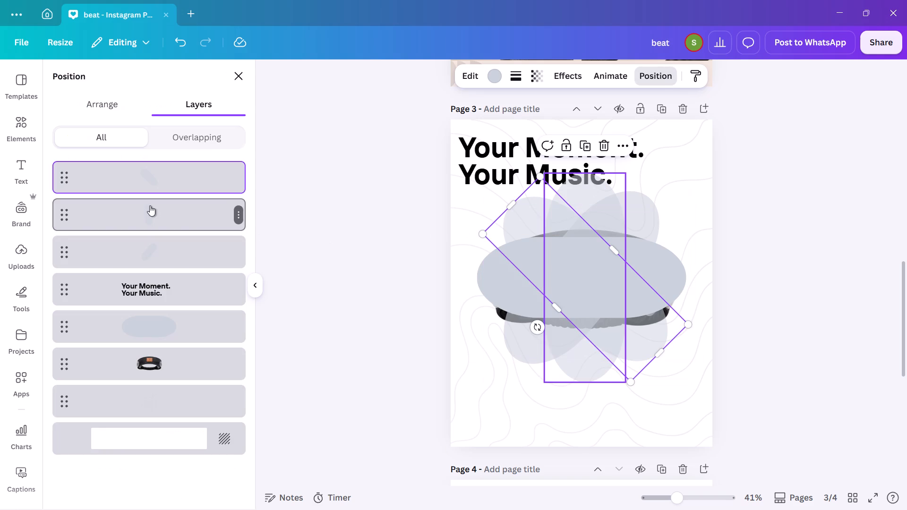
scroll(153, 205, up, 1)
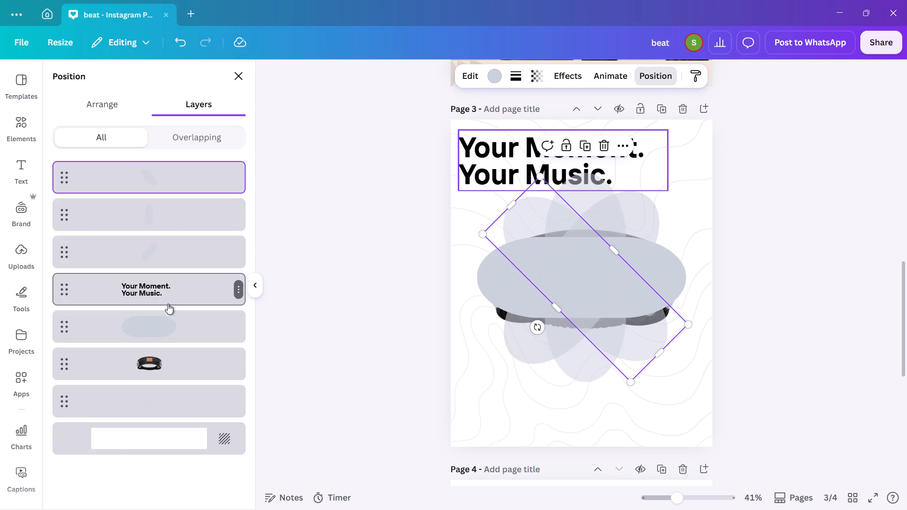
click(650, 263)
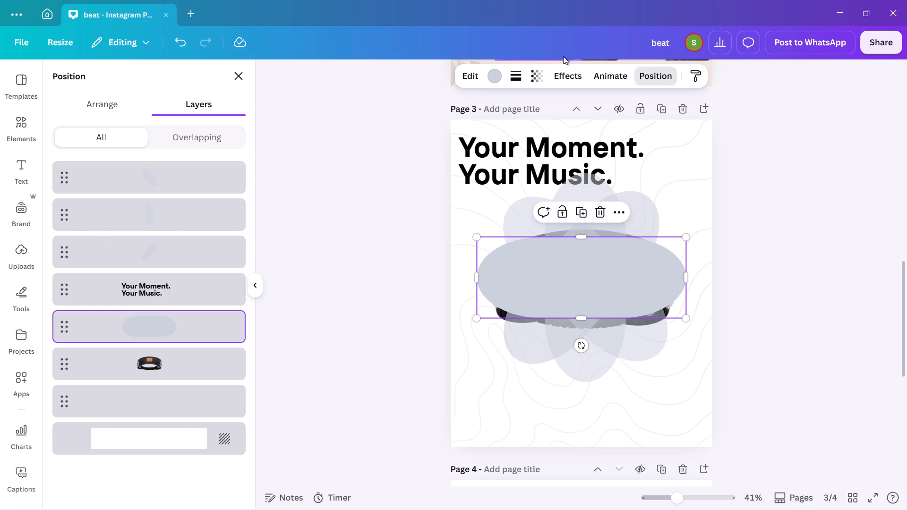
click(526, 78)
click(538, 78)
click(527, 129)
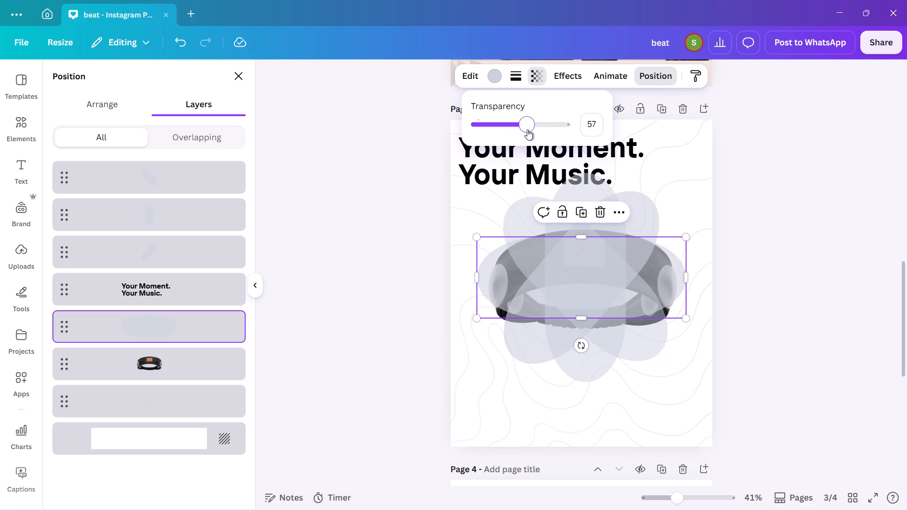
click(599, 128)
key(BackSpace)
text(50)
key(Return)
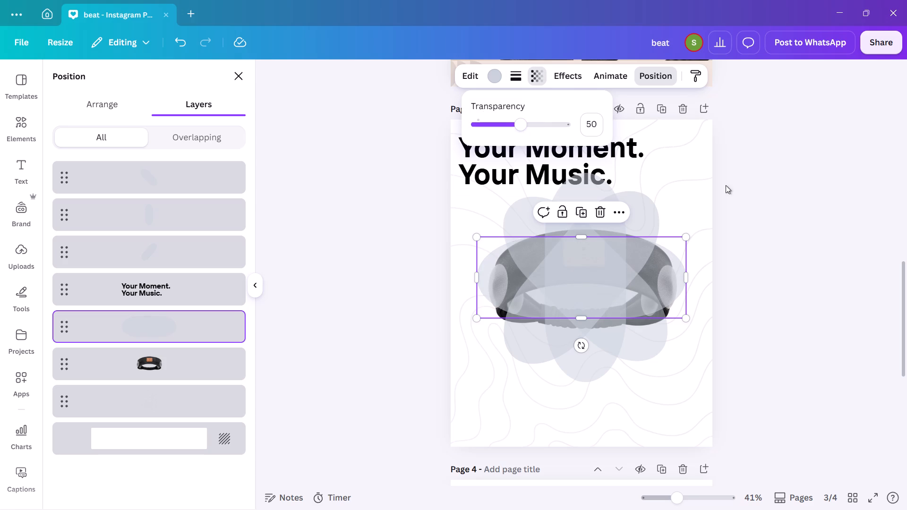
click(762, 160)
Move the horizontal oval's layer directly below the headband image's layer.
drag(143, 316, 141, 378)
Move the layer of the oval running from lower left to upper right down the layer order towards the headband.
scroll(166, 337, up, 1)
drag(165, 250, 165, 275)
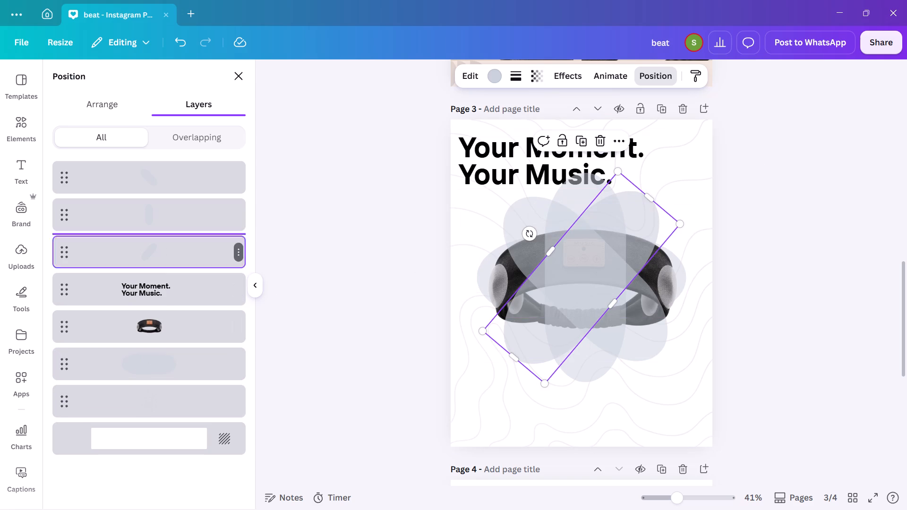
Move the two diagonal ovals and the vertical oval below the headband in the layer order, above the horizontal oval.
drag(165, 275, 164, 343)
scroll(188, 284, up, 1)
drag(185, 215, 186, 280)
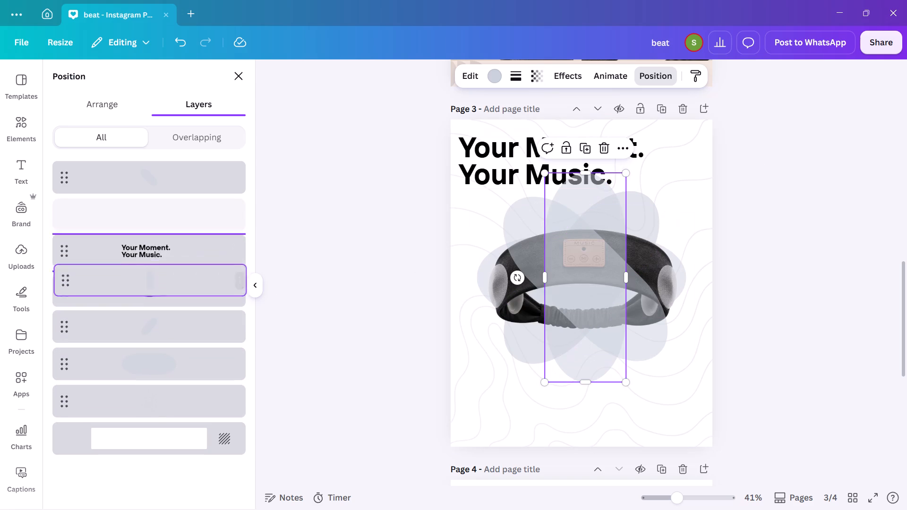
drag(186, 280, 186, 308)
scroll(195, 279, up, 3)
drag(197, 176, 198, 314)
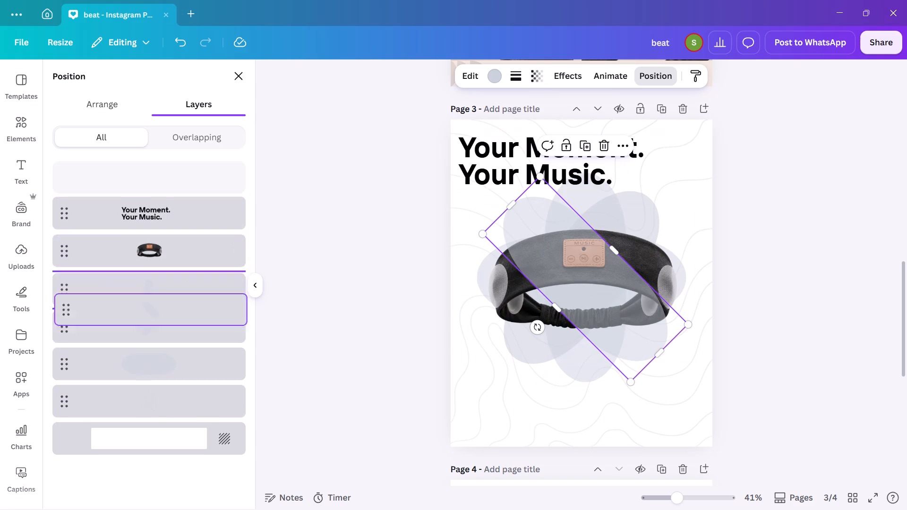
drag(198, 314, 195, 347)
click(762, 297)
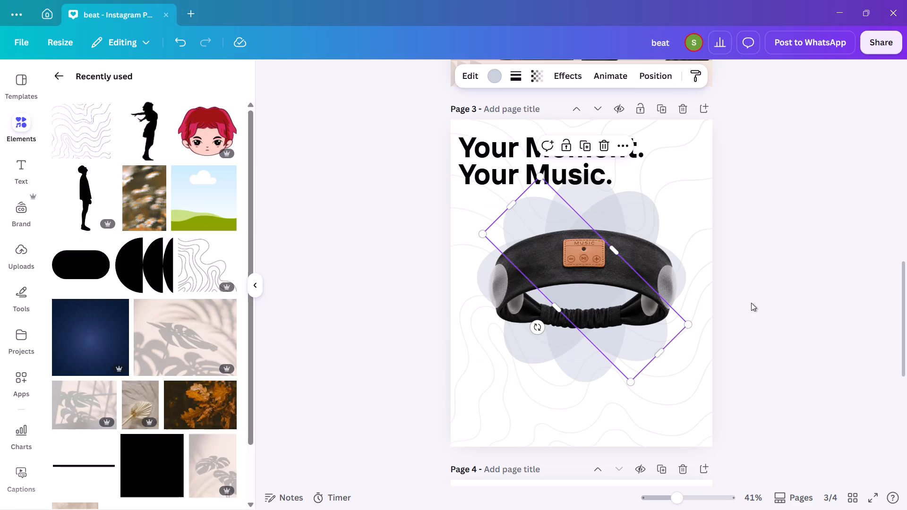
Delete the headband image from page 3, leaving the oval flower in place.
click(762, 241)
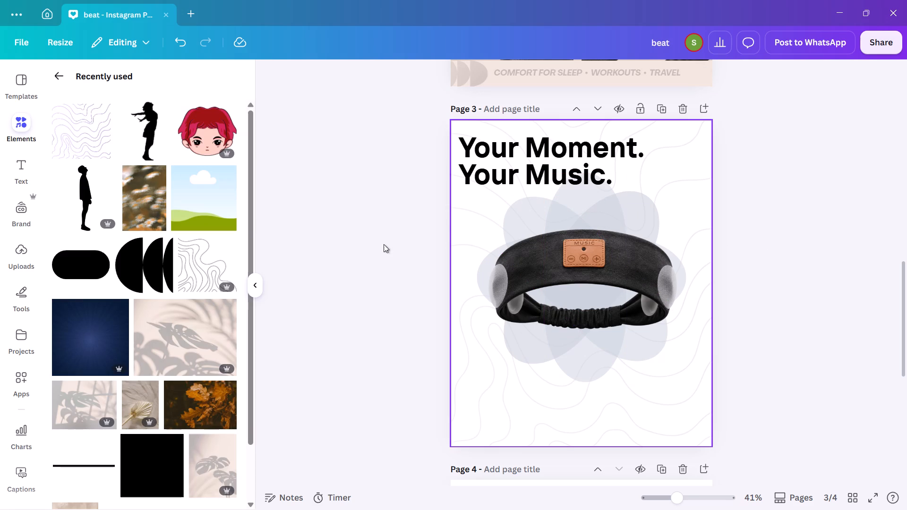
click(567, 267)
click(599, 176)
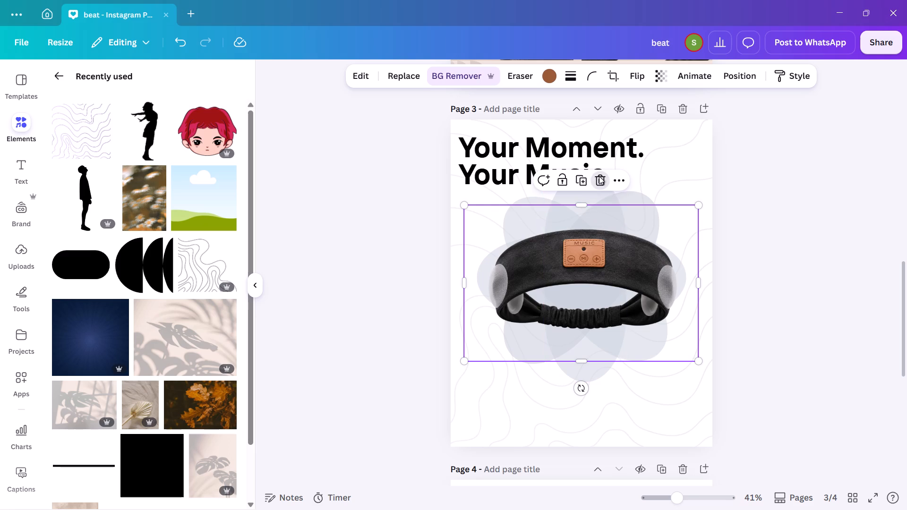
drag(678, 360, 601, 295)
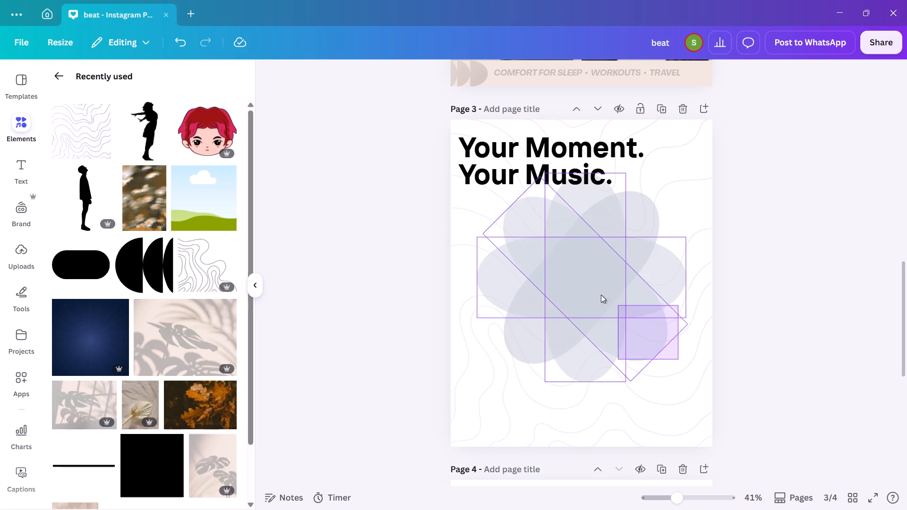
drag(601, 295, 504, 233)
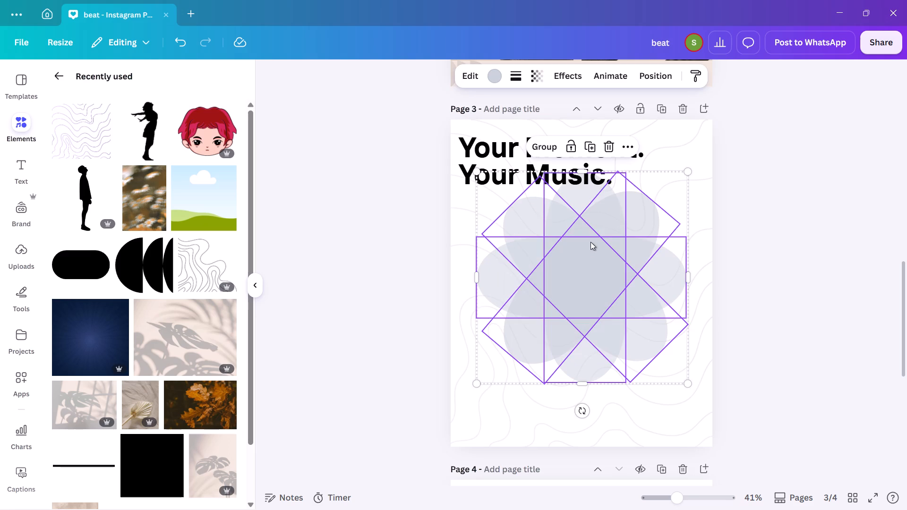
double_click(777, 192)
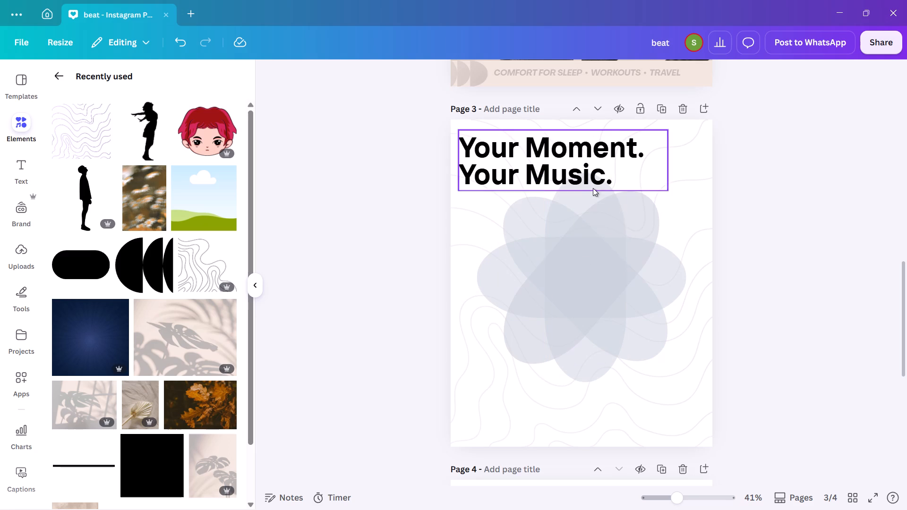
Recolour the vertical oval of the flower with a bright red from the default solid colours.
click(583, 195)
click(497, 83)
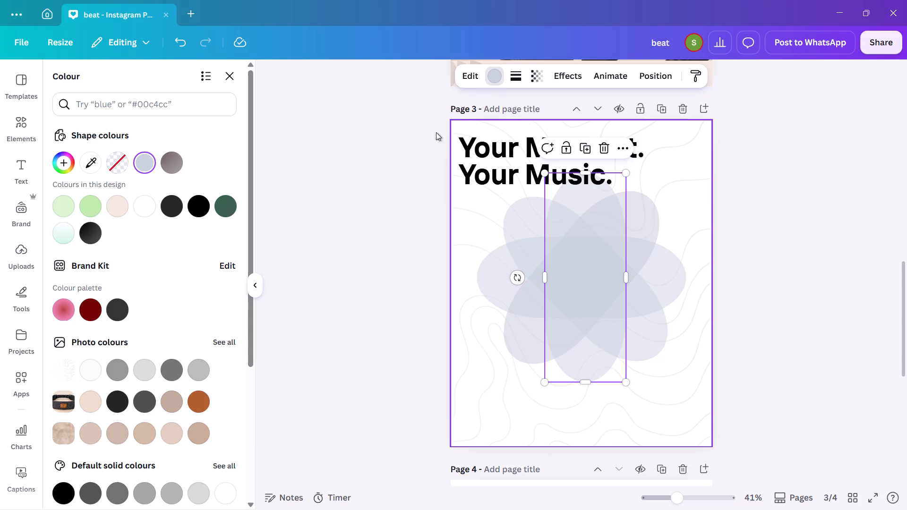
click(110, 206)
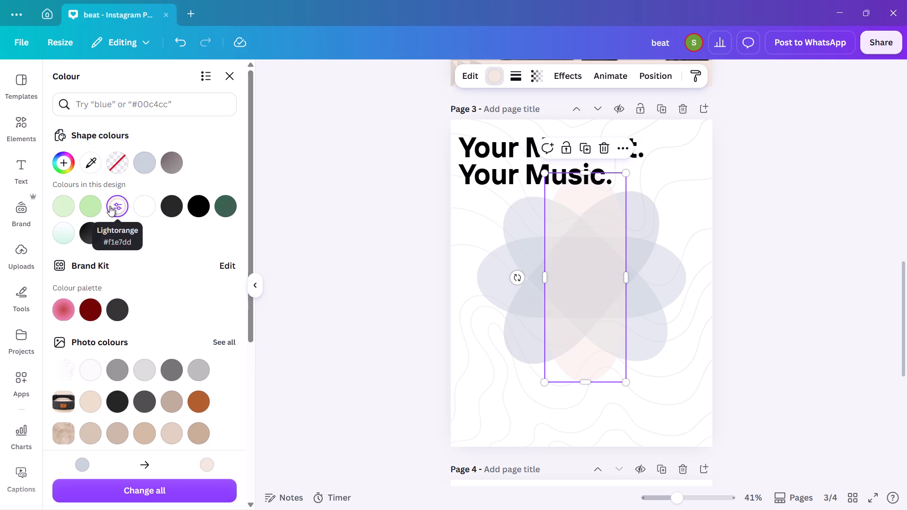
click(192, 400)
scroll(196, 391, down, 2)
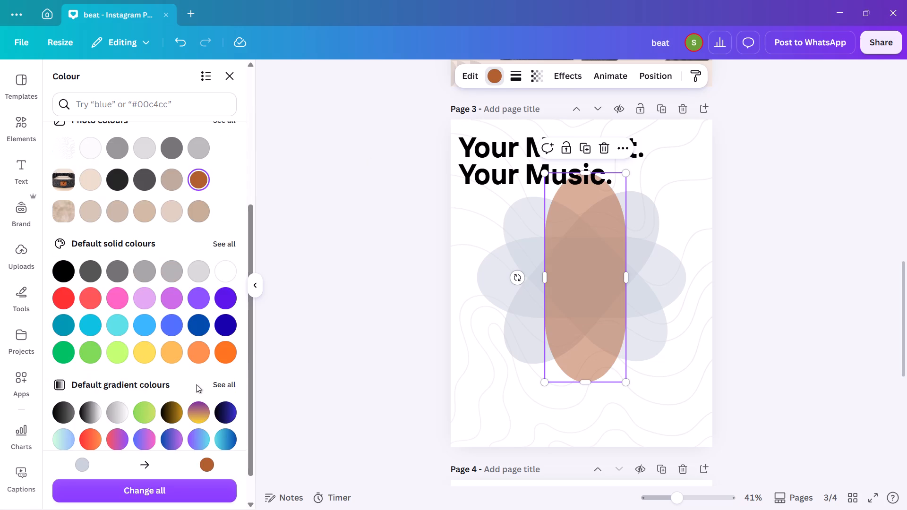
scroll(157, 380, down, 1)
click(211, 209)
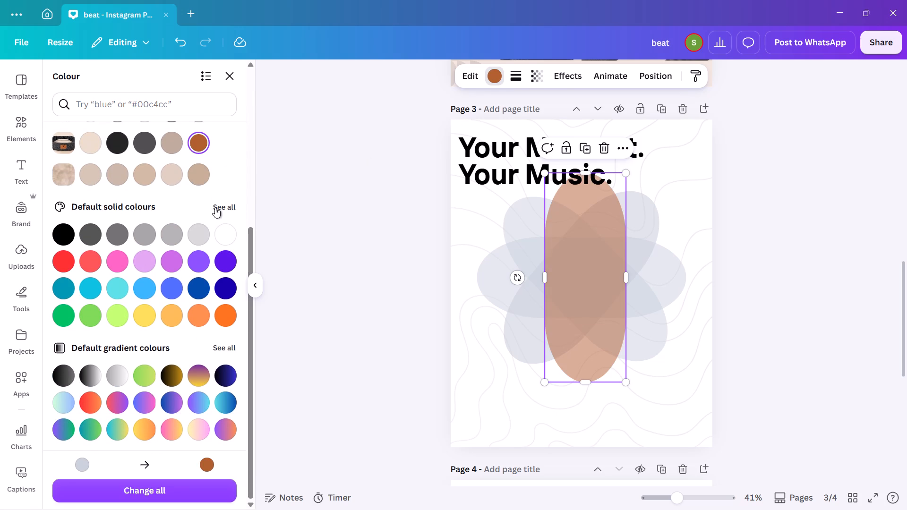
click(215, 207)
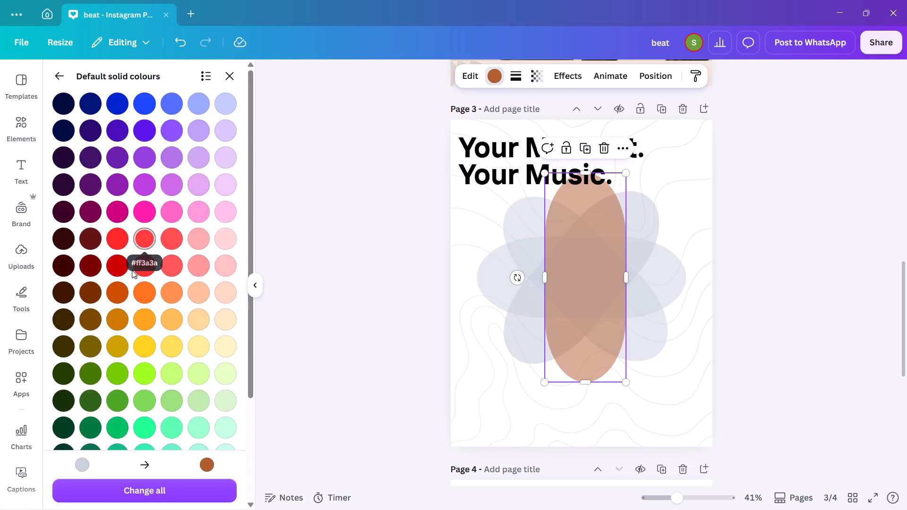
click(141, 269)
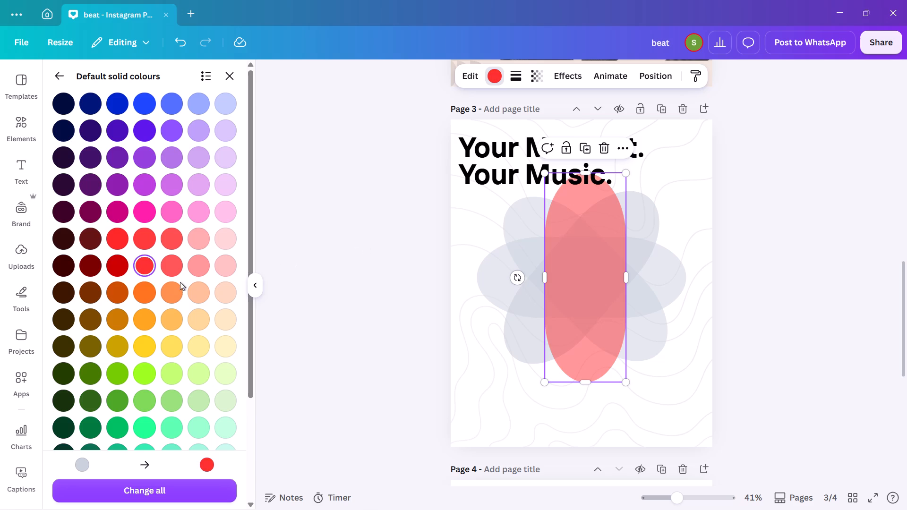
click(115, 239)
click(121, 267)
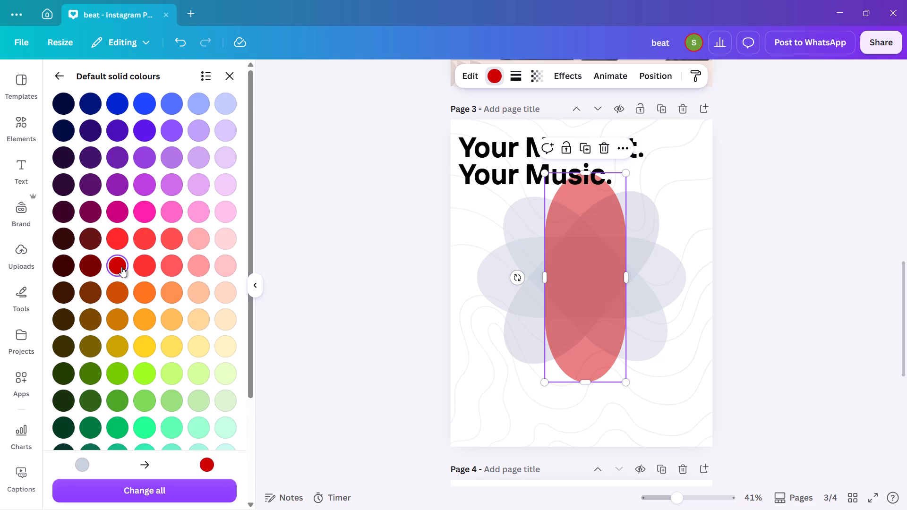
click(121, 240)
Recolour the oval running from lower left to upper right with the design's dark green gradient (#34664e, #415d52).
click(653, 216)
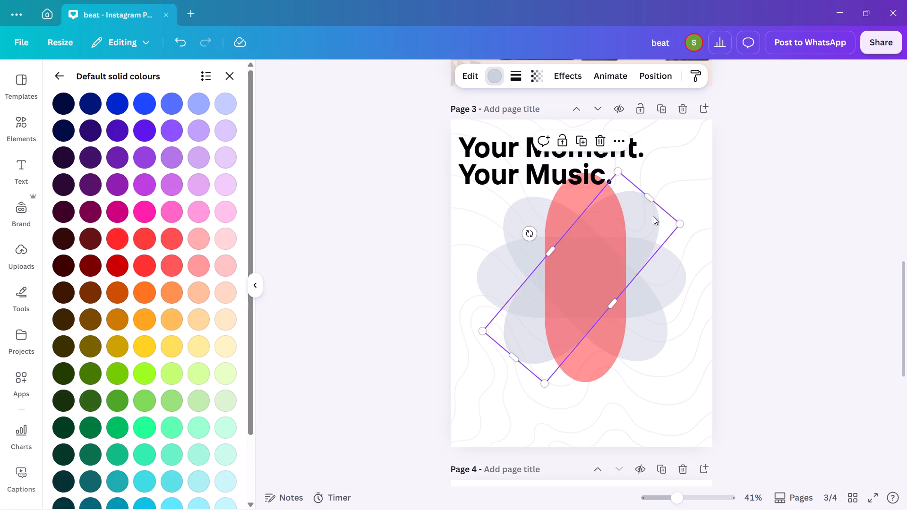
click(491, 75)
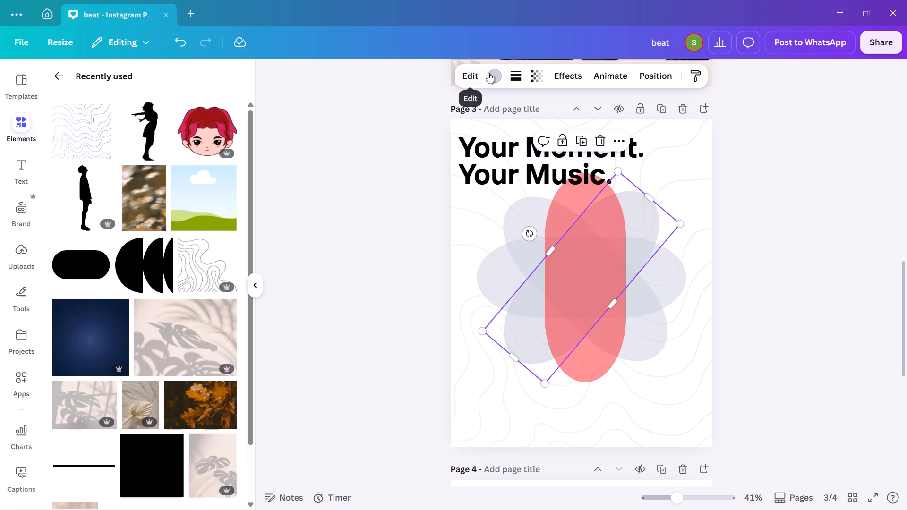
click(488, 73)
click(230, 205)
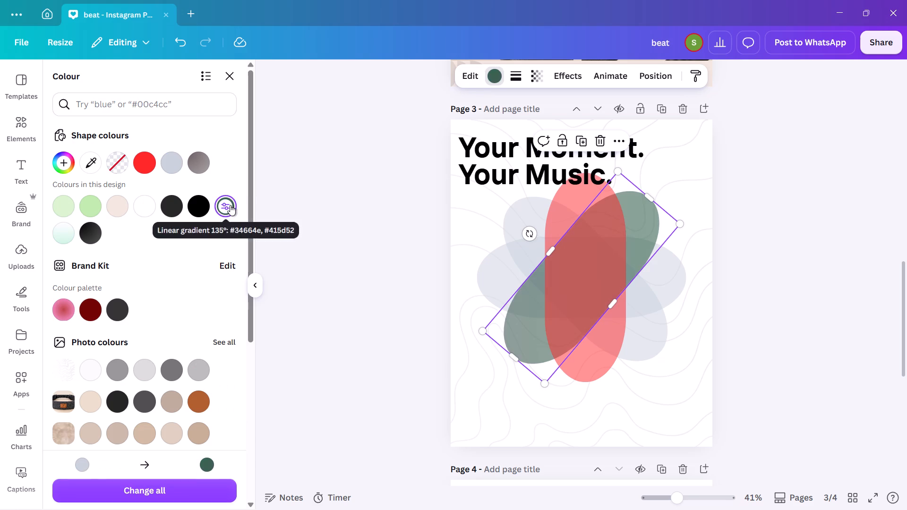
Recolour the oval running from upper left to lower right with the default dark blue #1800ad.
click(506, 225)
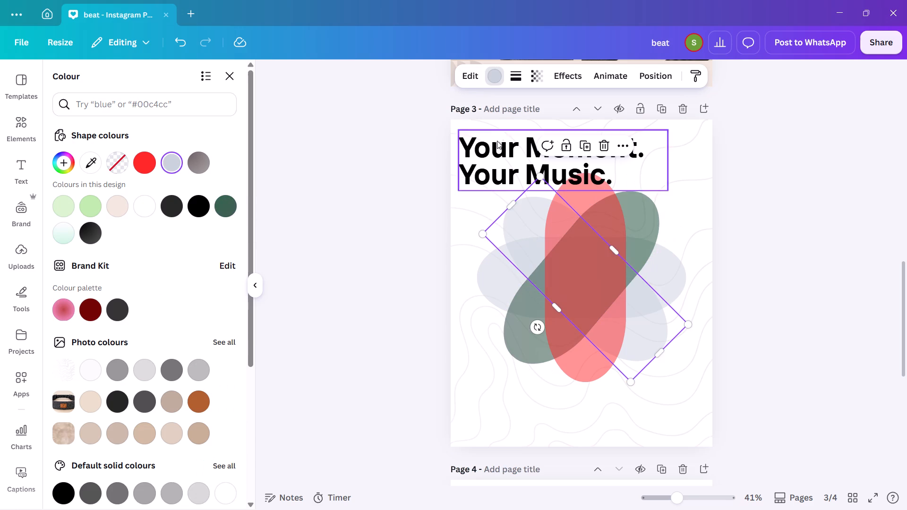
click(497, 68)
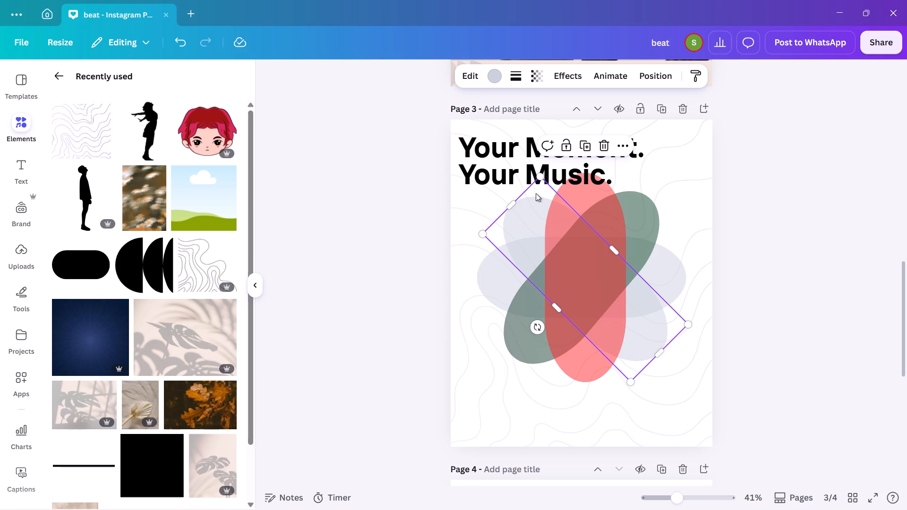
click(499, 75)
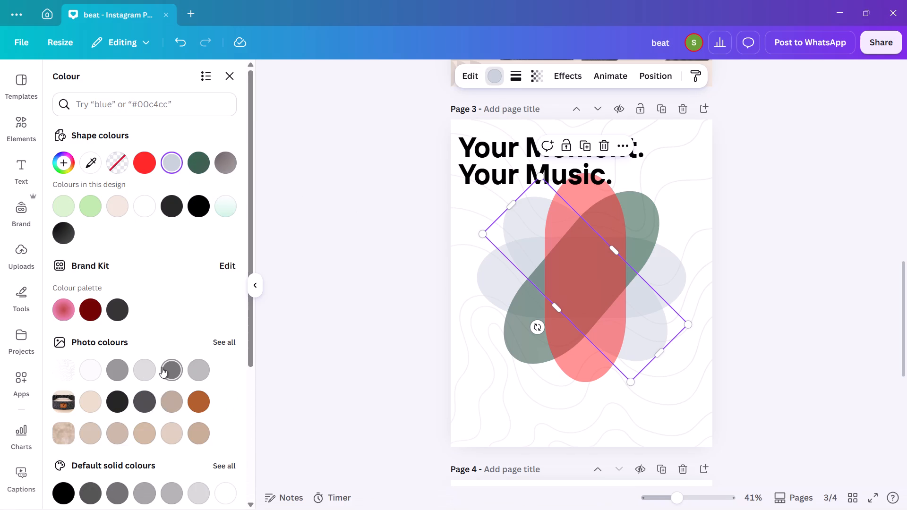
scroll(167, 379, down, 1)
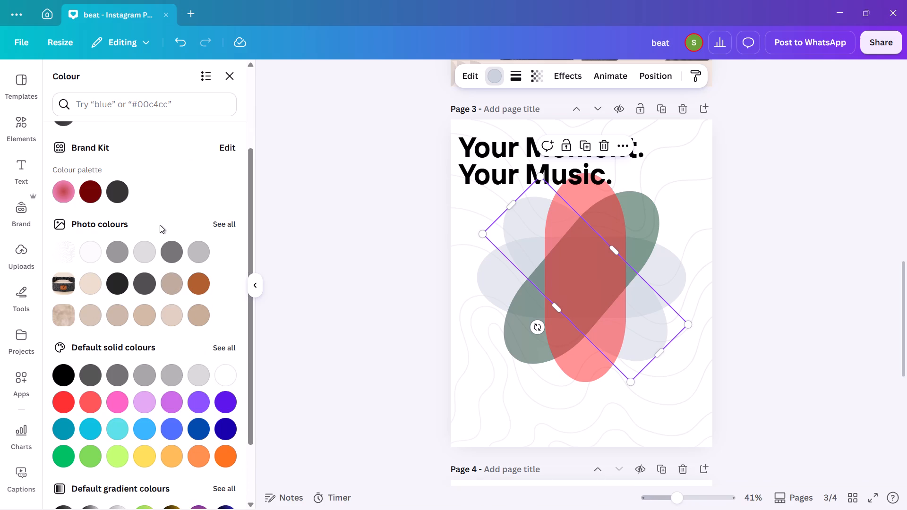
scroll(160, 225, up, 3)
click(88, 207)
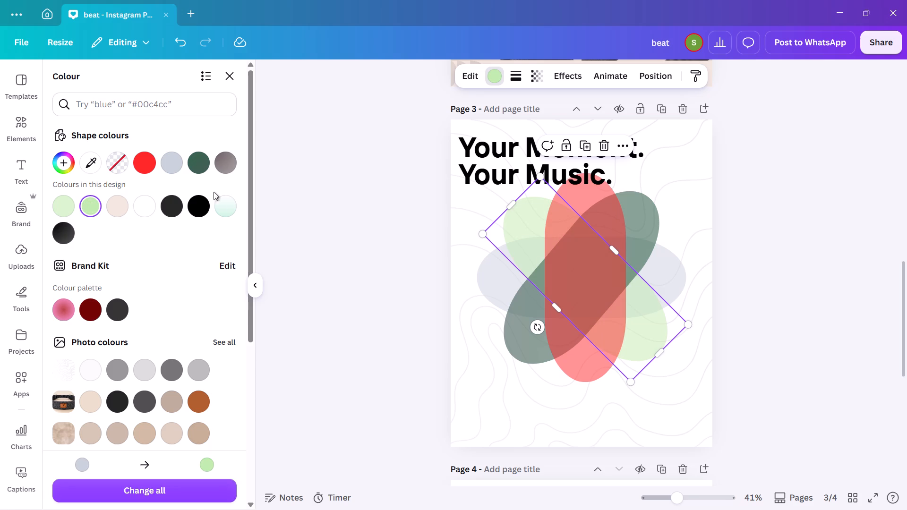
scroll(185, 245, down, 1)
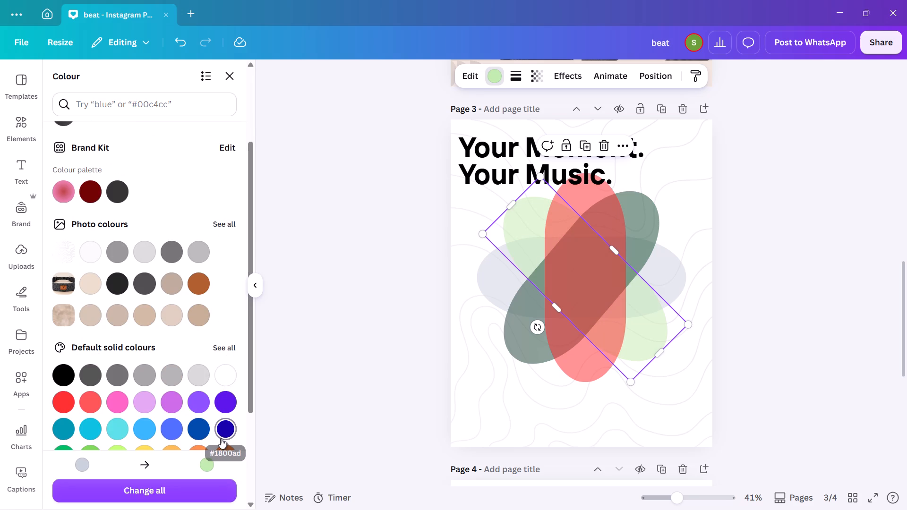
click(220, 429)
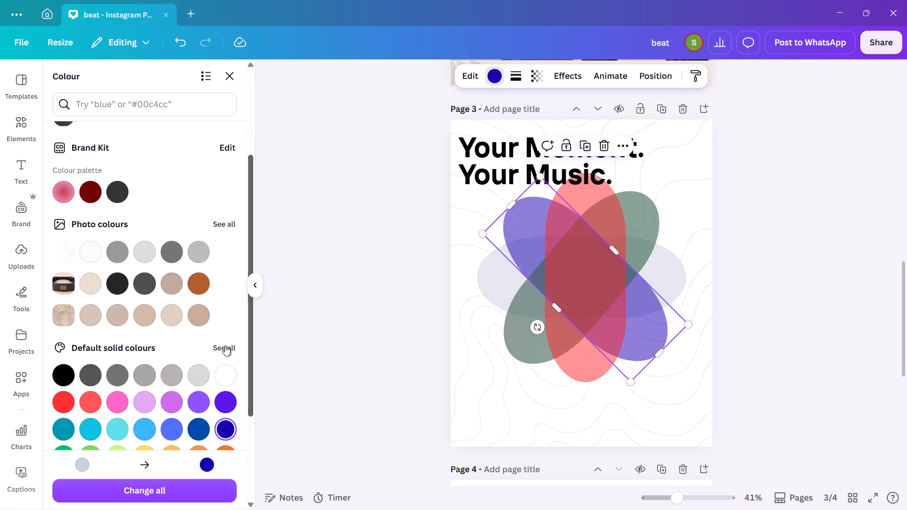
Recolour the horizontal oval with a bright orange from the full set of default solid colours.
click(225, 346)
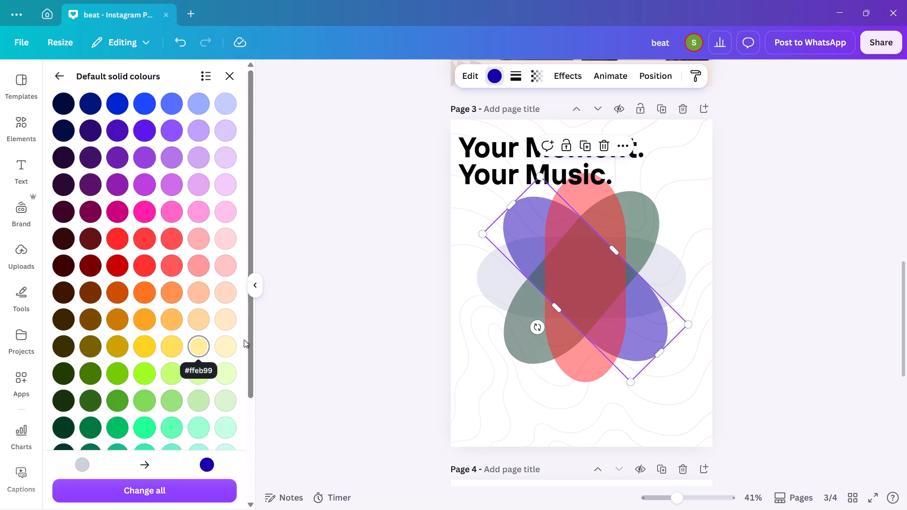
click(505, 285)
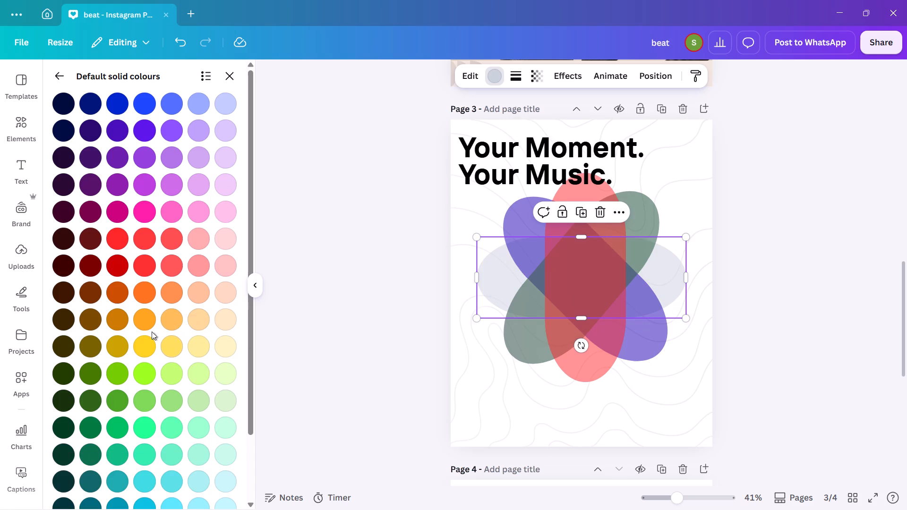
click(143, 318)
double_click(767, 287)
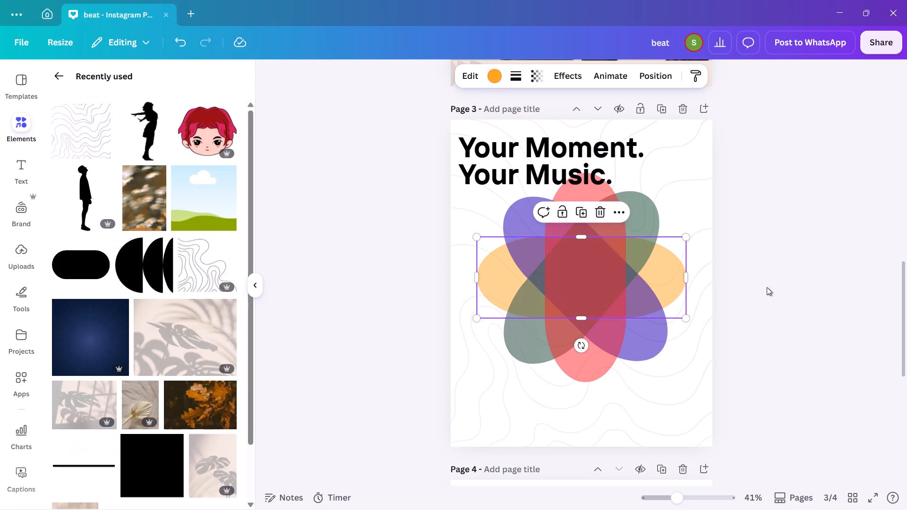
Select all four ovals of the flower together and set their transparency to 23.
drag(678, 364, 516, 256)
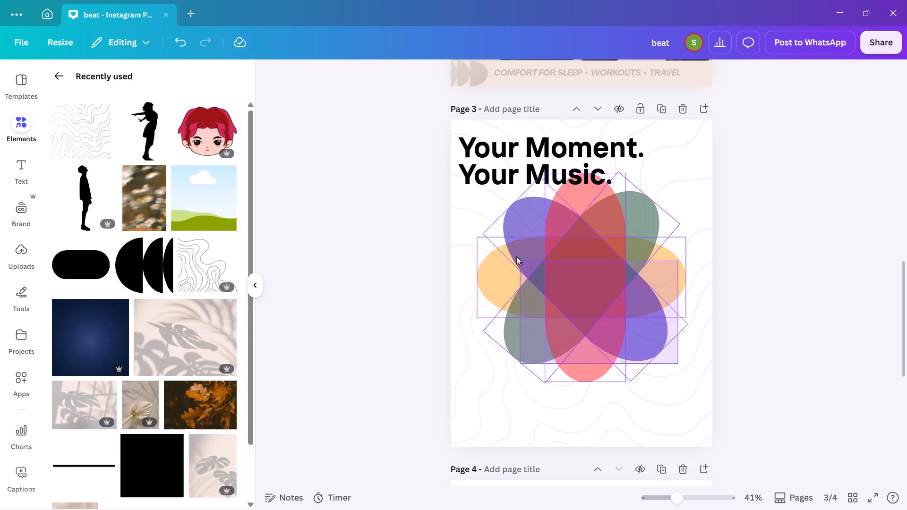
drag(516, 256, 498, 226)
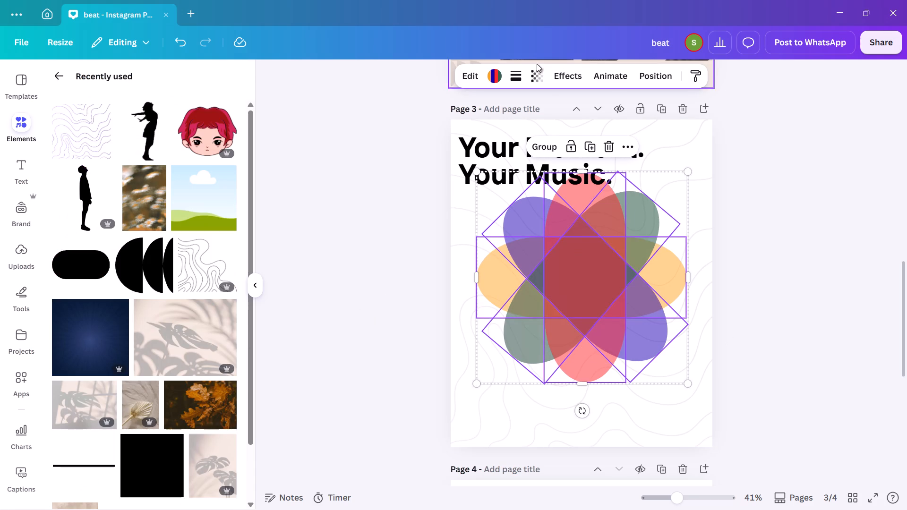
click(537, 67)
click(510, 121)
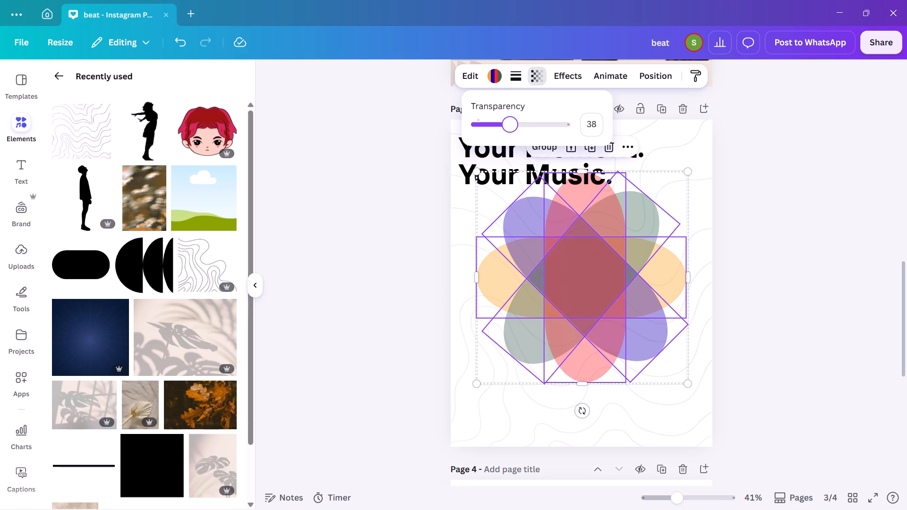
click(493, 121)
click(493, 121)
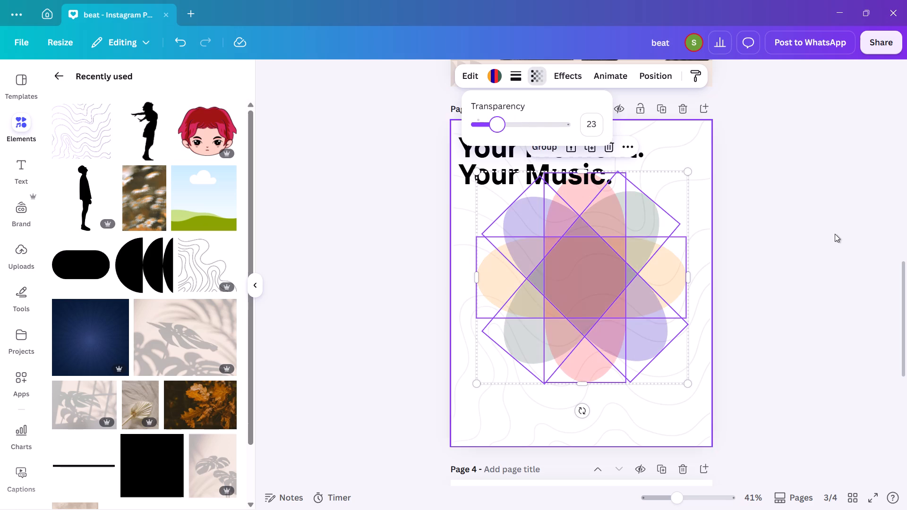
triple_click(835, 234)
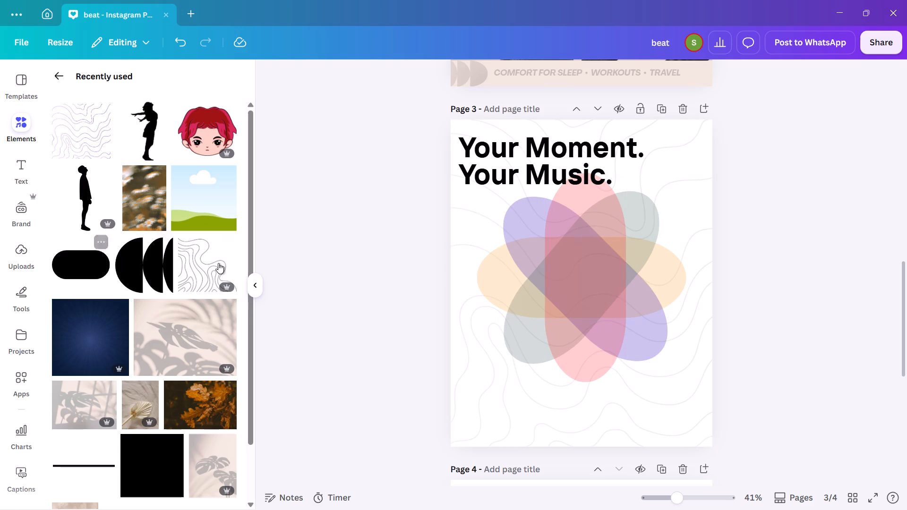
Move all four ovals together straight down so the flower sits clear below the "Your Moment. Your Music." heading.
click(516, 167)
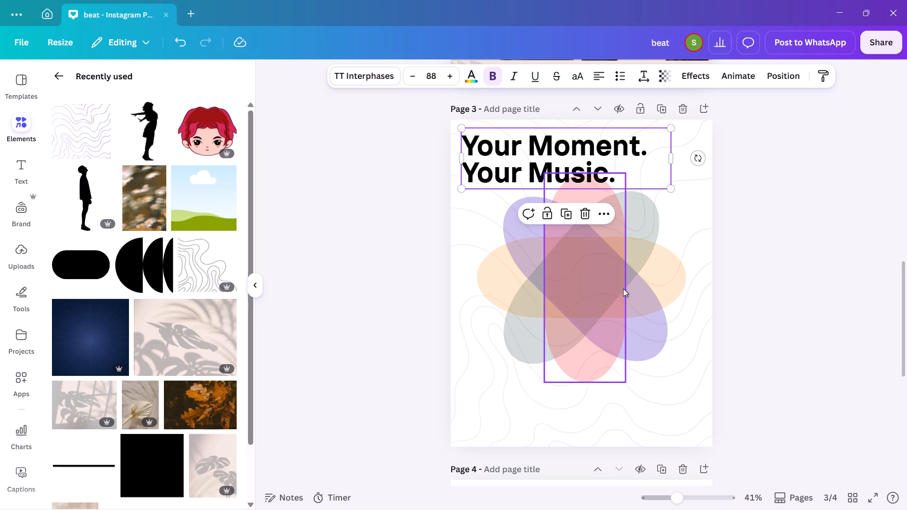
drag(662, 381, 518, 221)
drag(573, 241, 573, 249)
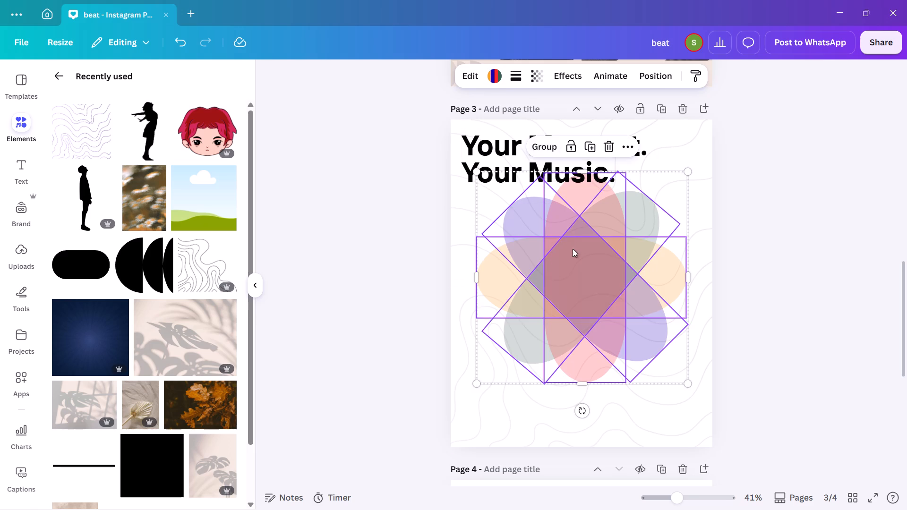
drag(573, 249, 573, 279)
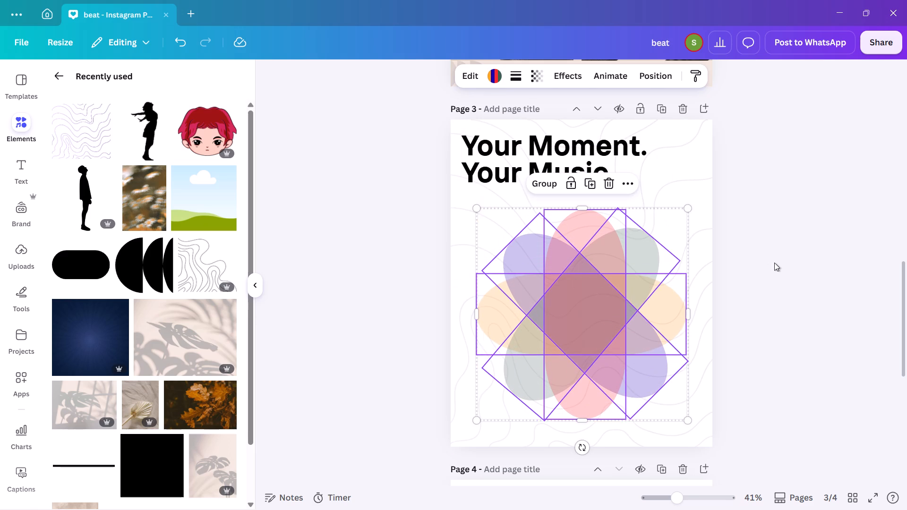
click(774, 263)
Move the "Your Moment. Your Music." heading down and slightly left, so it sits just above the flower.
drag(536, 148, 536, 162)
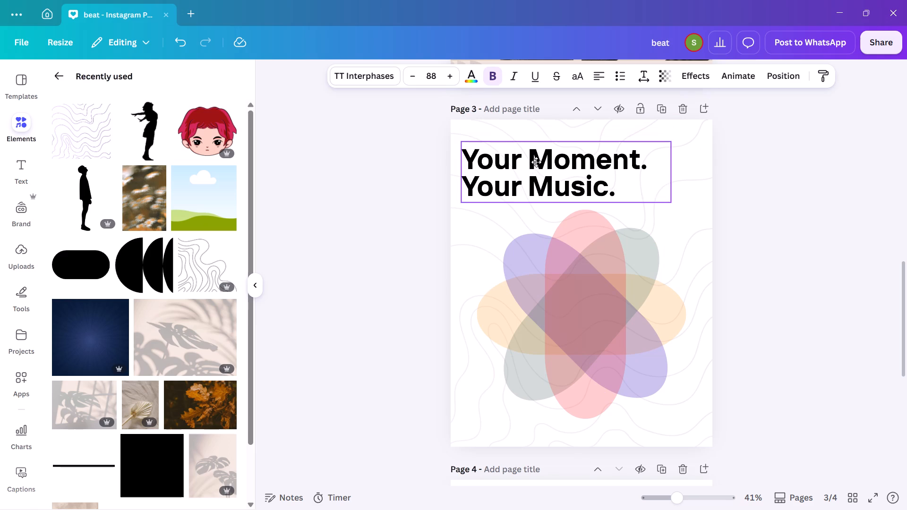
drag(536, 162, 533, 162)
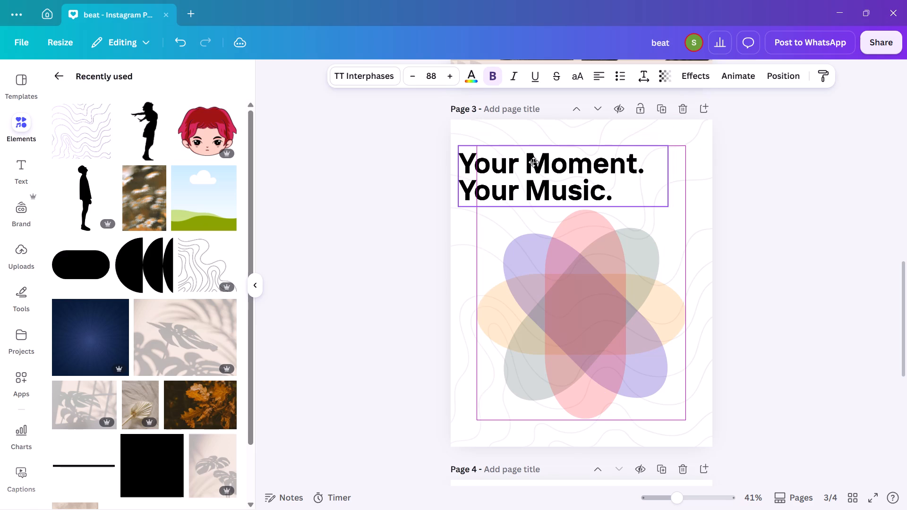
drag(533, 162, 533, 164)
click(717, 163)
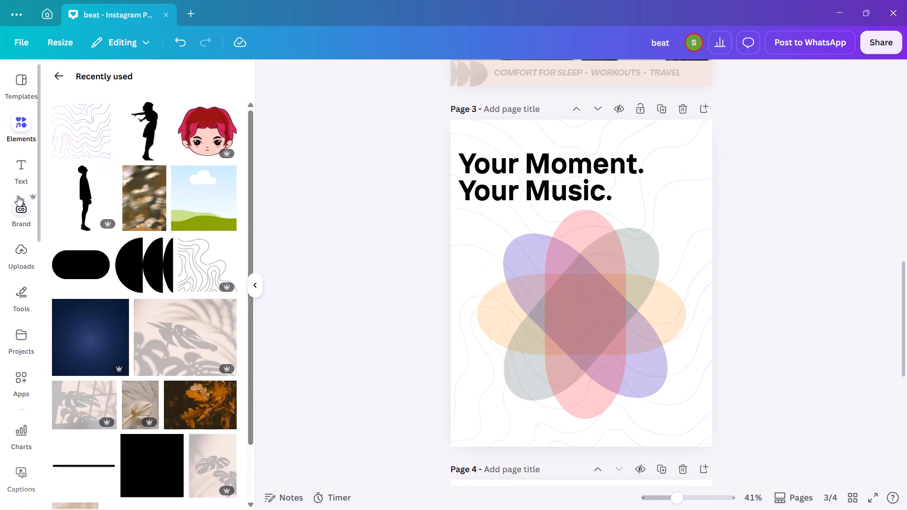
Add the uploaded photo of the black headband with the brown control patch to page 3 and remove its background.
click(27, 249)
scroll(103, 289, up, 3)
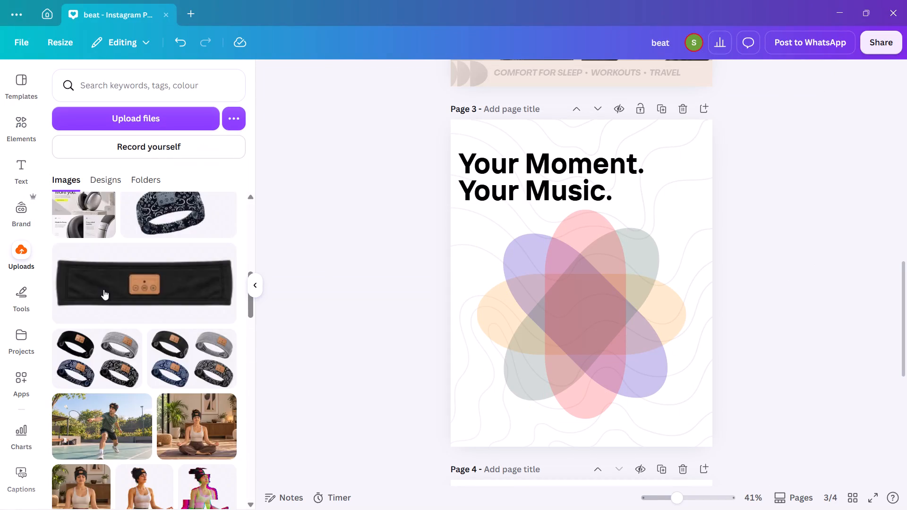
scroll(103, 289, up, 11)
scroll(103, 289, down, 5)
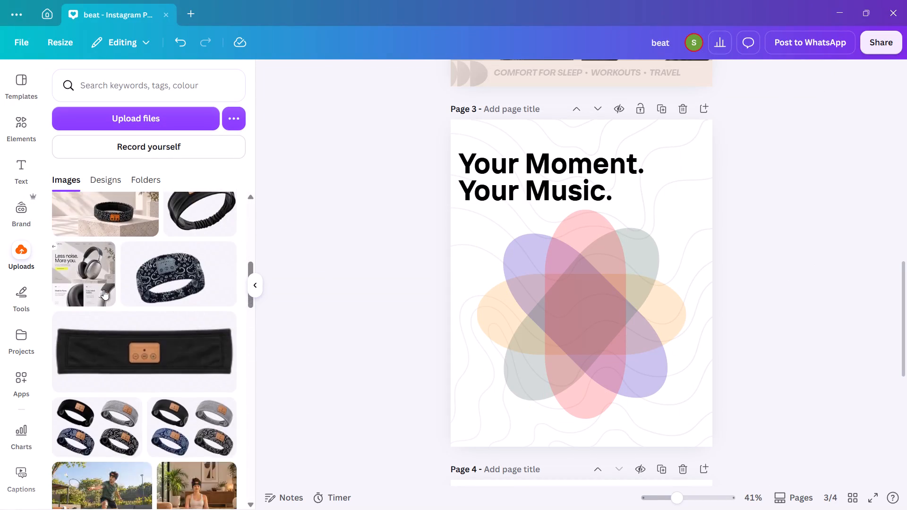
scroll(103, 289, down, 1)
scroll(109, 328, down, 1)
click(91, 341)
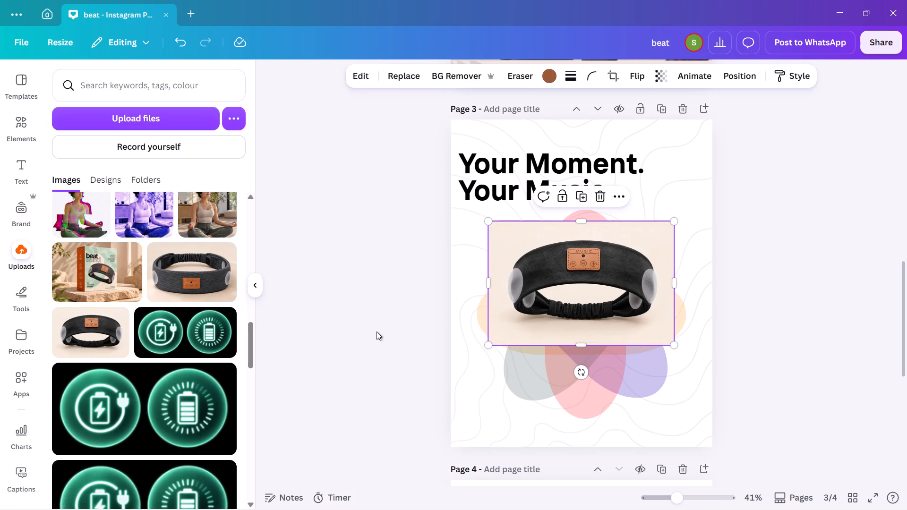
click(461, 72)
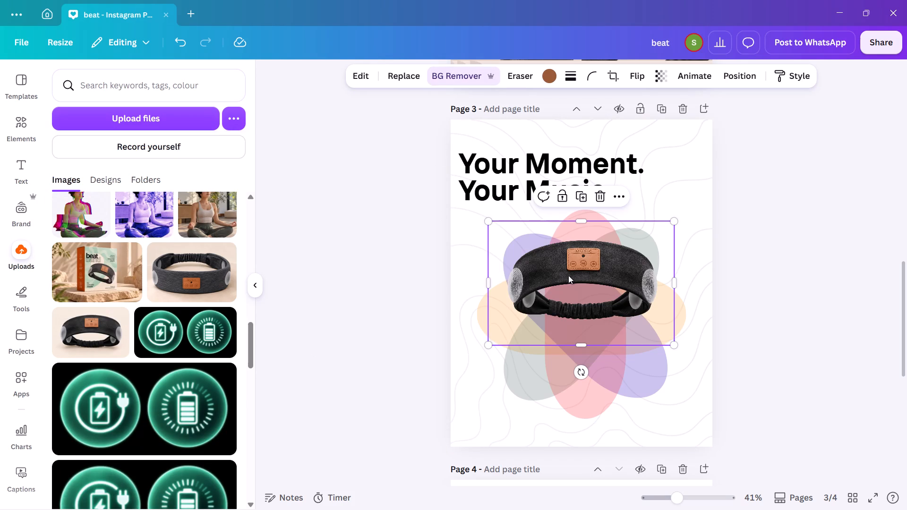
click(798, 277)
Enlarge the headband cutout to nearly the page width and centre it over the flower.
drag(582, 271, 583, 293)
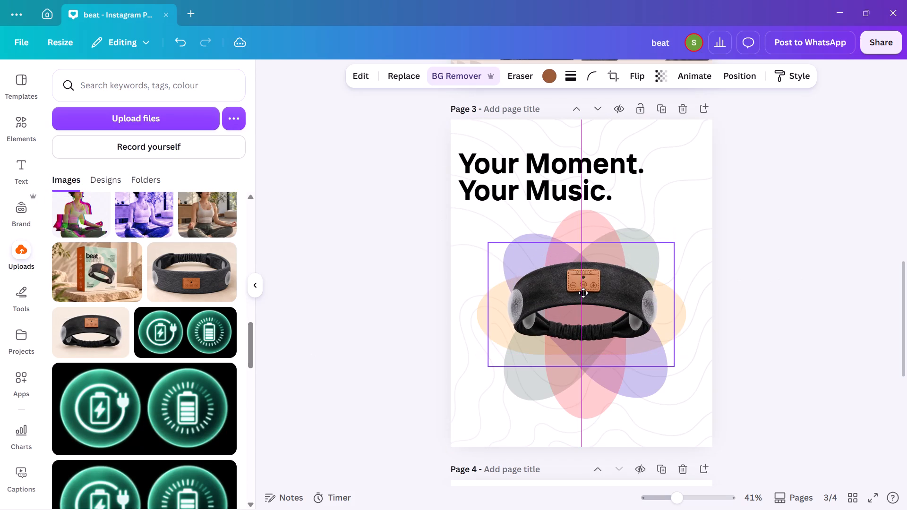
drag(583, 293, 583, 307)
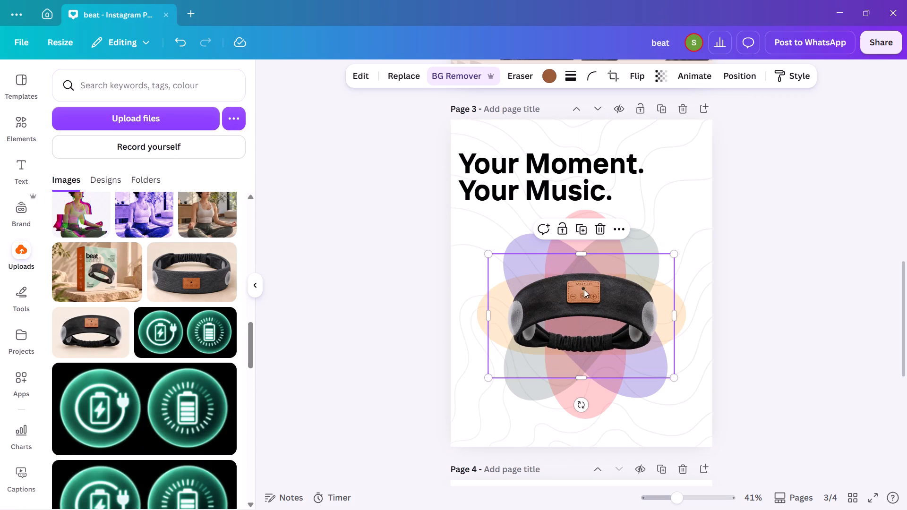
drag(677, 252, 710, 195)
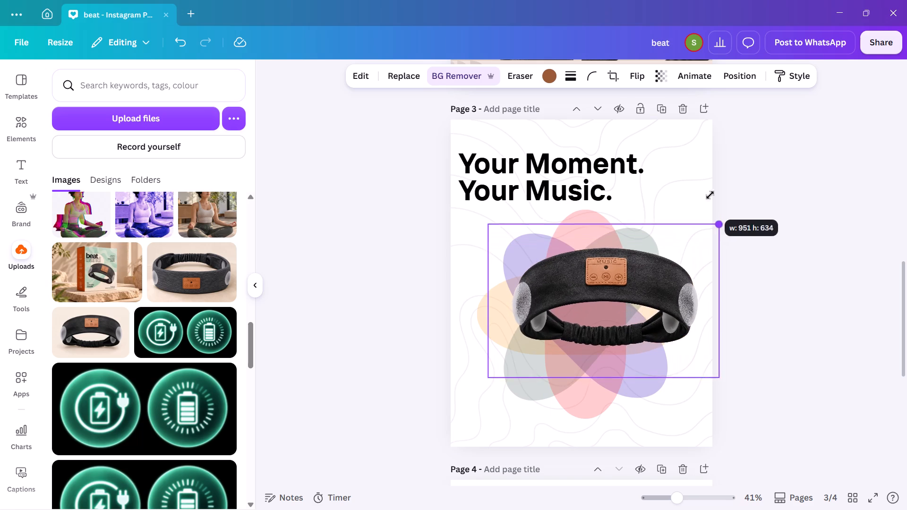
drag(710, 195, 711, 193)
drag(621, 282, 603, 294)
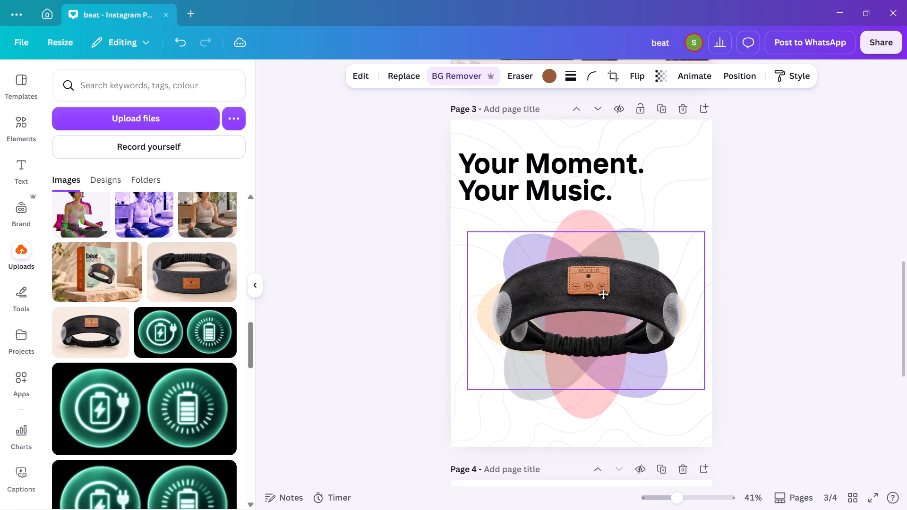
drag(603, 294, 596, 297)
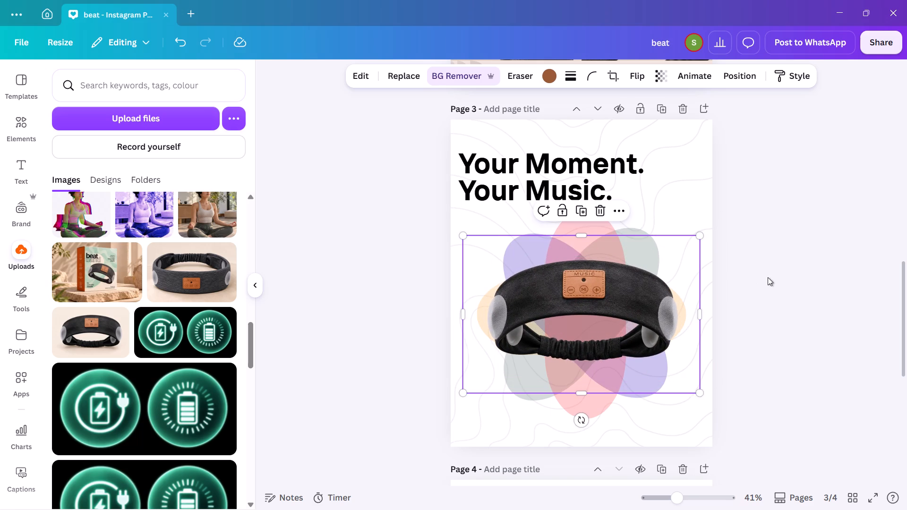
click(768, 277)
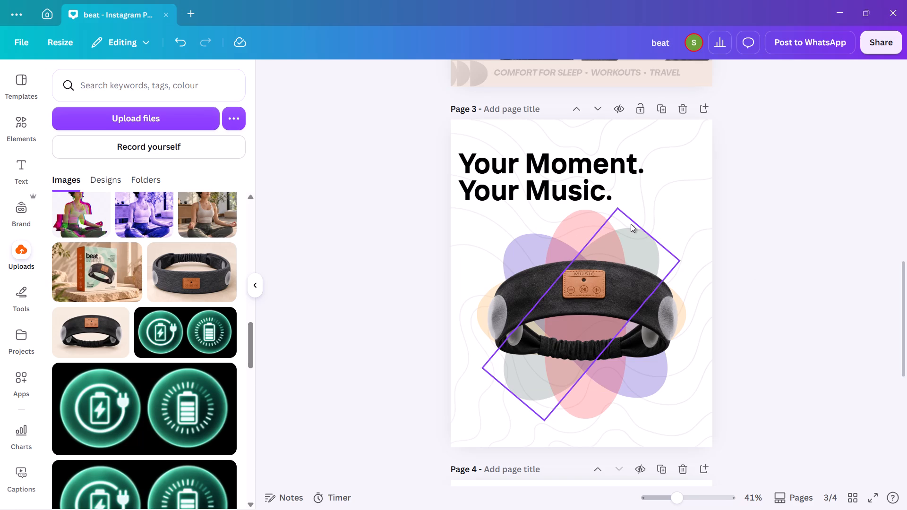
Undo the recent edits, including the oval recolouring, back to the uniformly pale blue-grey flower with the headband over it.
key(ctrl+z)
key(ctrl+z)
key(ctrl+z)
key(ctrl+z)
key(ctrl+z)
key(ctrl+z)
key(ctrl+z)
key(ctrl+z)
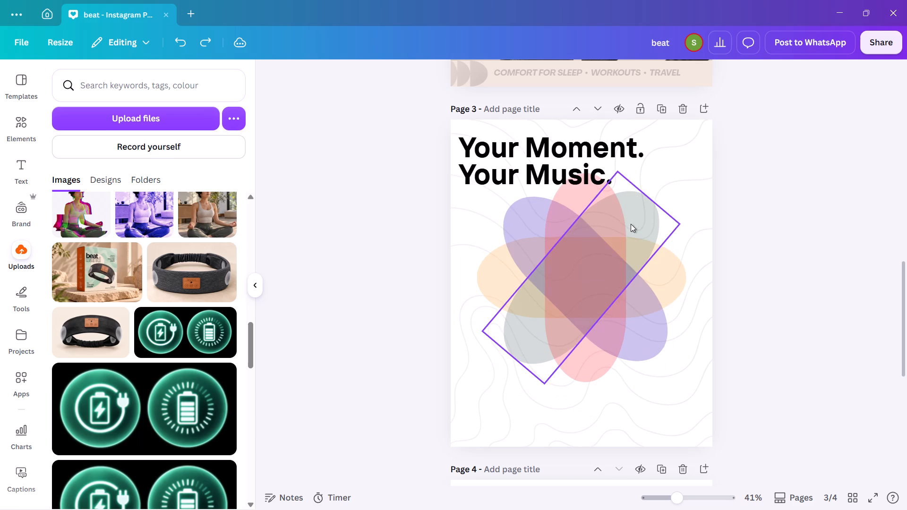
key(ctrl+z)
key(ctrl+z)
key(ctrl+z)
key(ctrl+z)
key(ctrl+z)
key(ctrl+z)
key(ctrl+z)
key(ctrl+z)
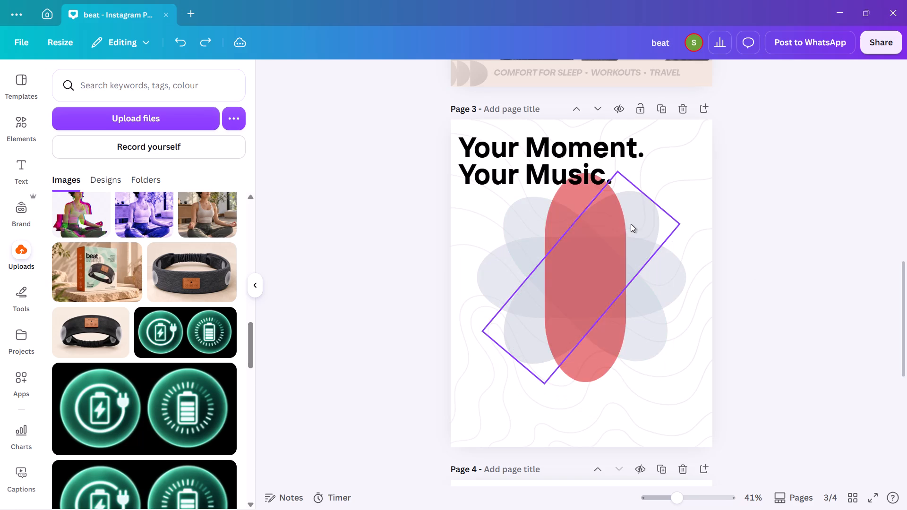
key(ctrl+z)
key(ctrl+z)
key(ctrl+z)
key(ctrl+z)
key(ctrl+z)
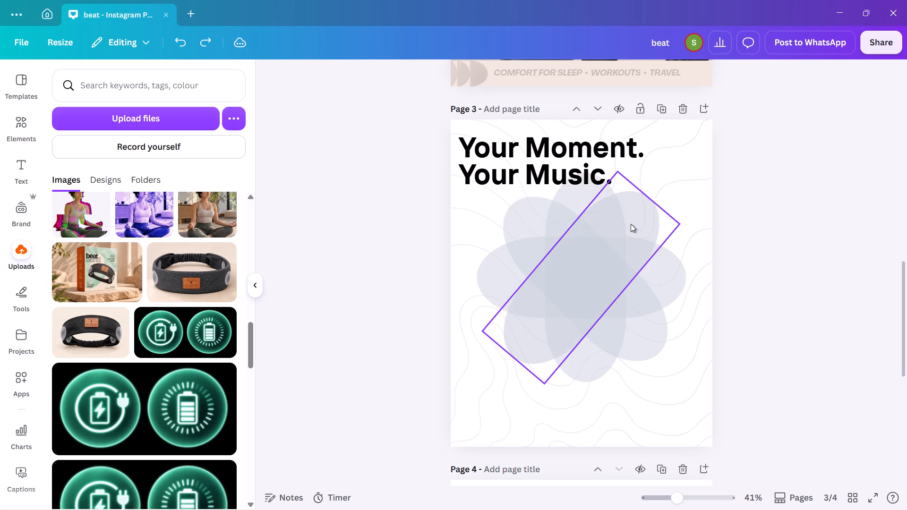
key(ctrl+z)
click(799, 240)
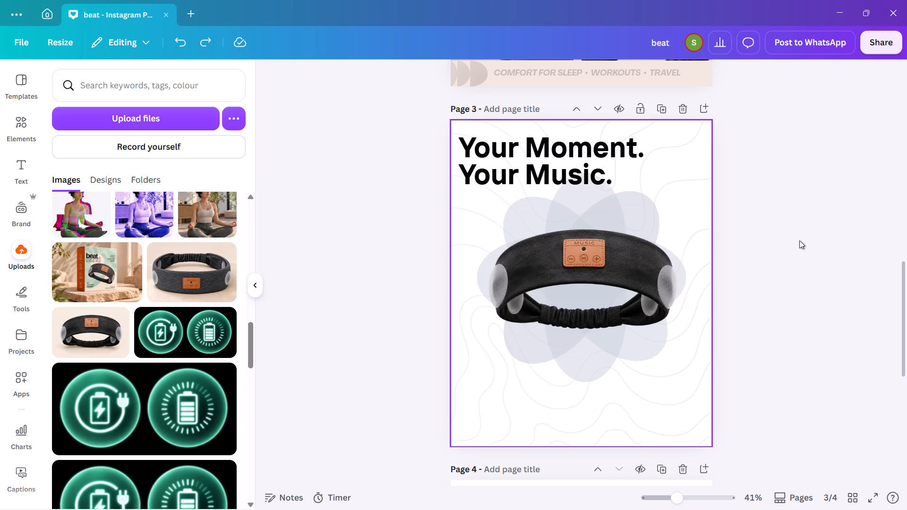
Nudge the headband image up slightly, keeping it horizontally centred over the pale flower.
drag(640, 270, 637, 263)
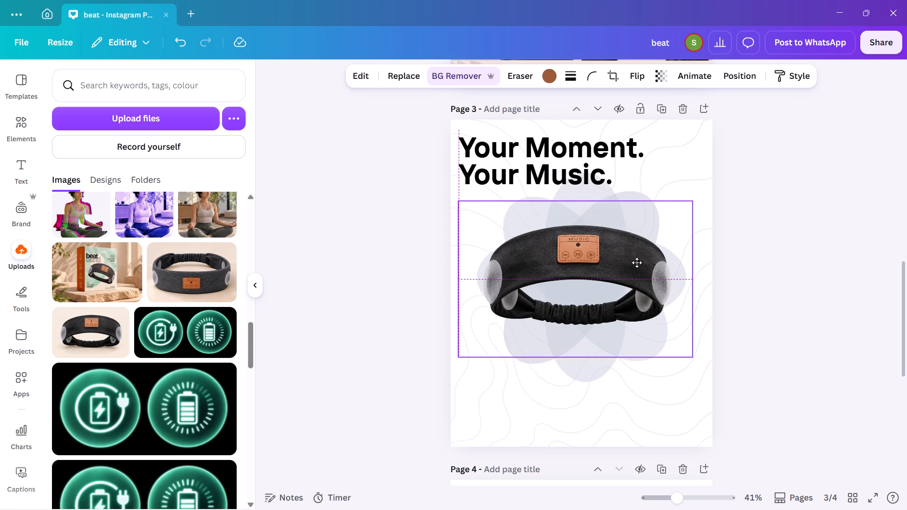
drag(637, 263, 641, 262)
click(763, 261)
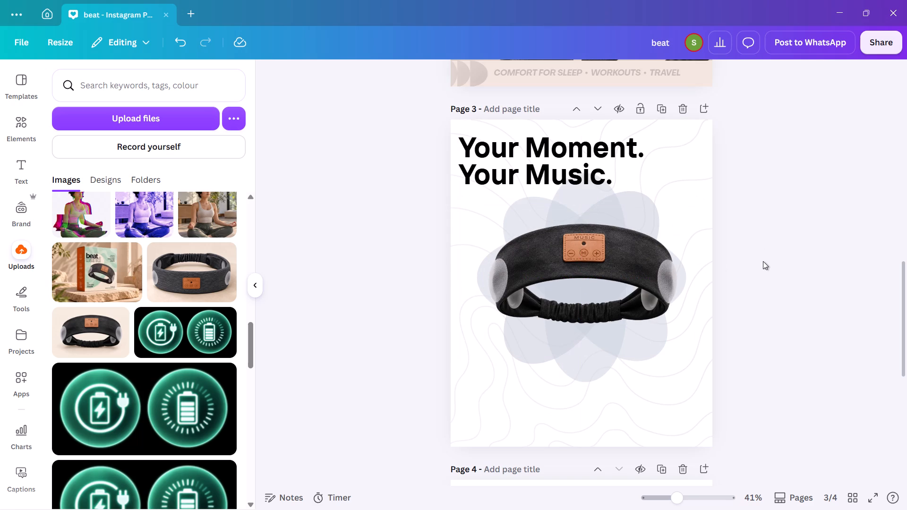
Select the headband and the four ovals together and move them straight down, clear of the "Your Moment. Your Music." heading.
drag(668, 382, 634, 350)
drag(634, 350, 518, 216)
drag(569, 225, 569, 237)
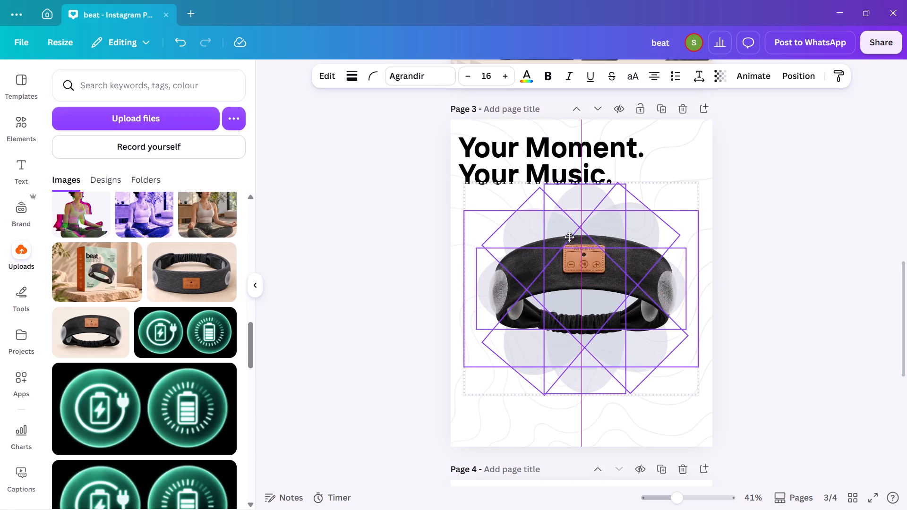
drag(569, 237, 569, 242)
double_click(819, 271)
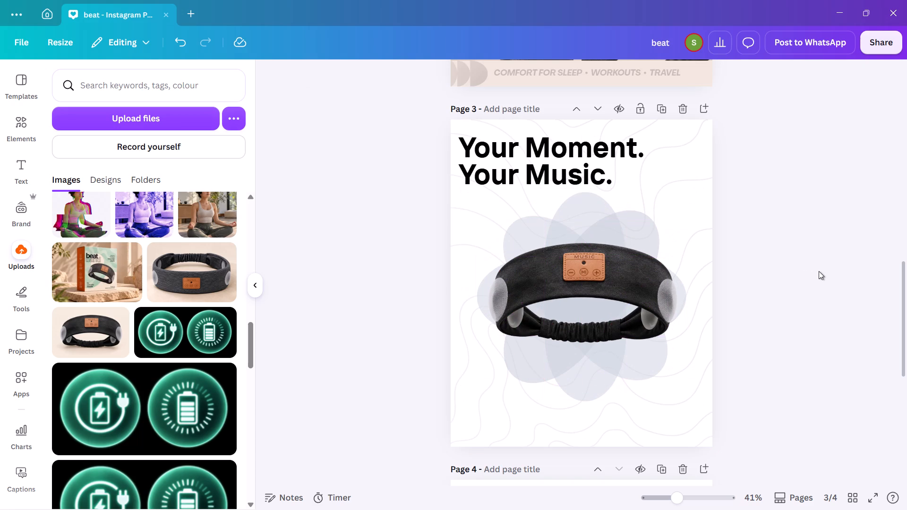